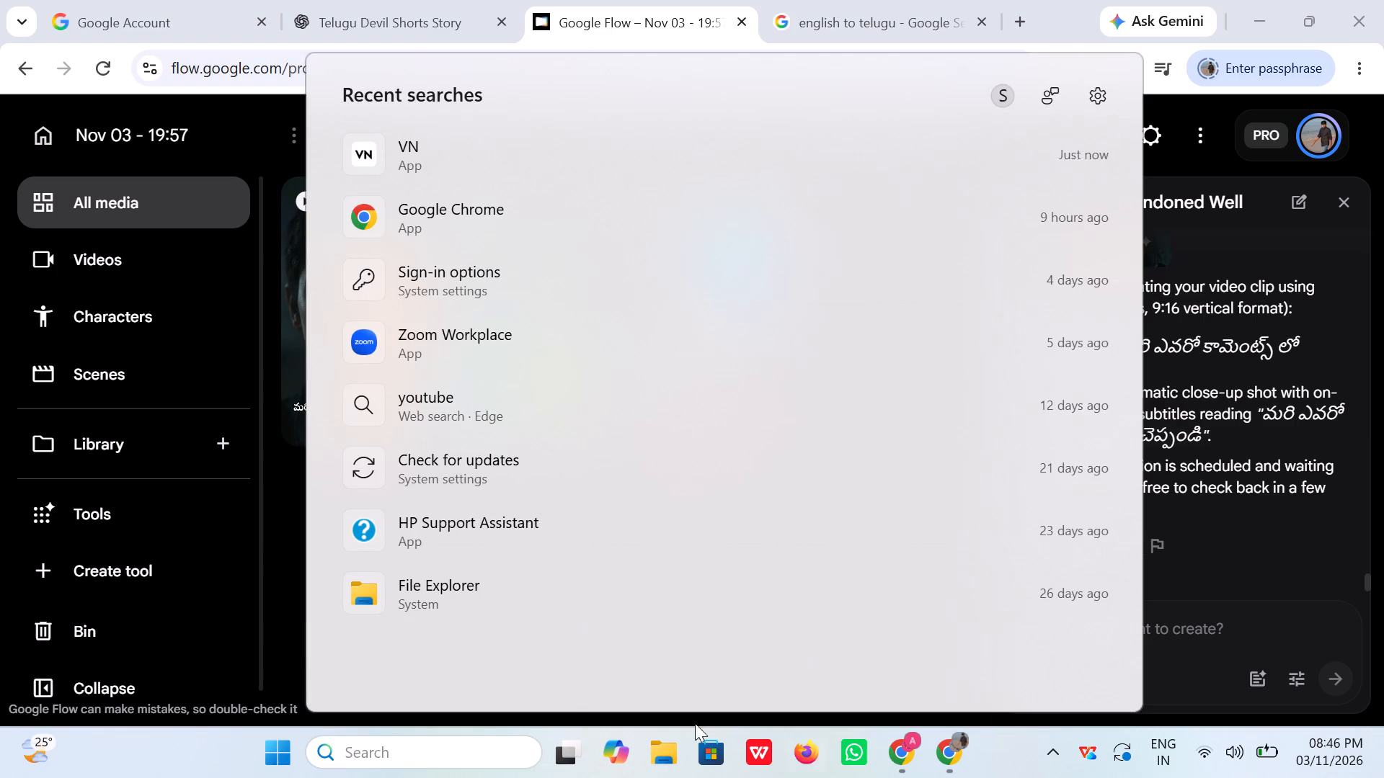
click(615, 143)
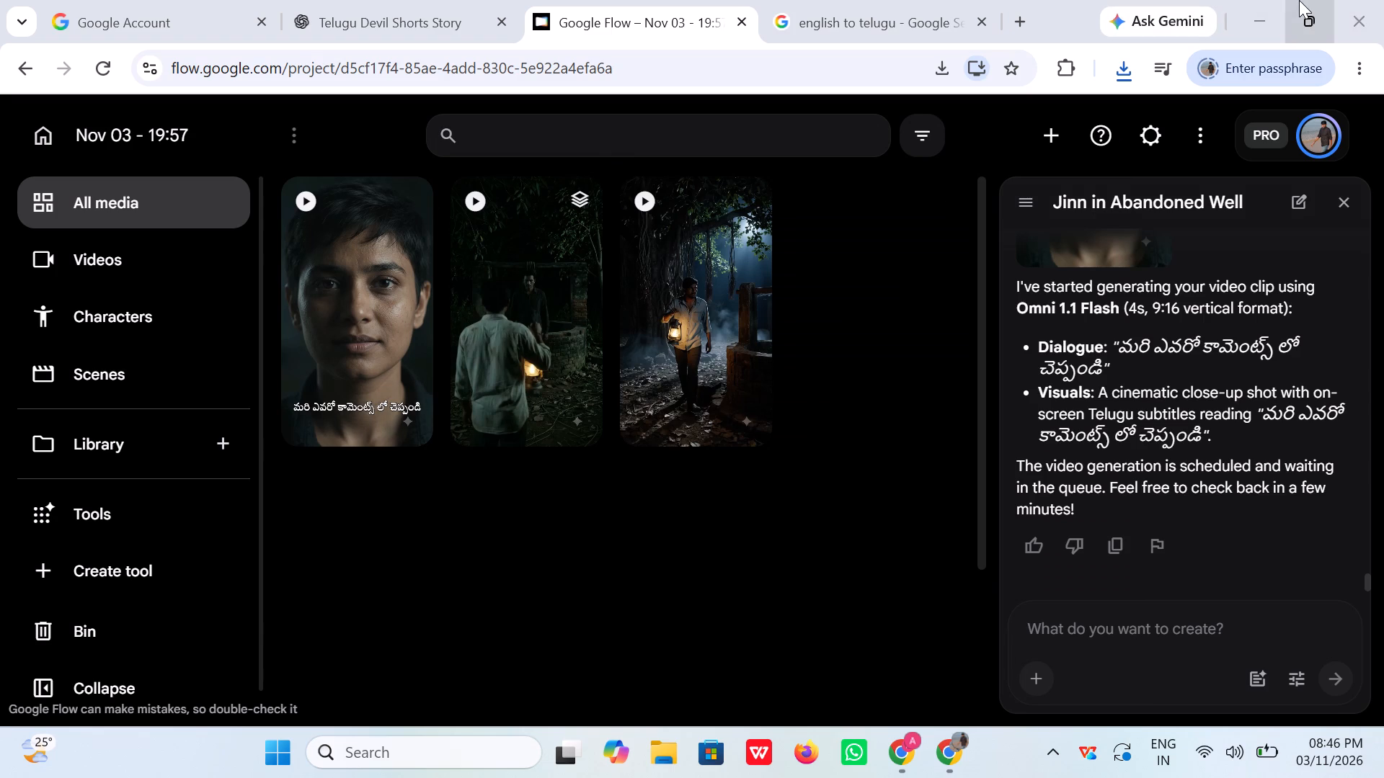
click(1246, 0)
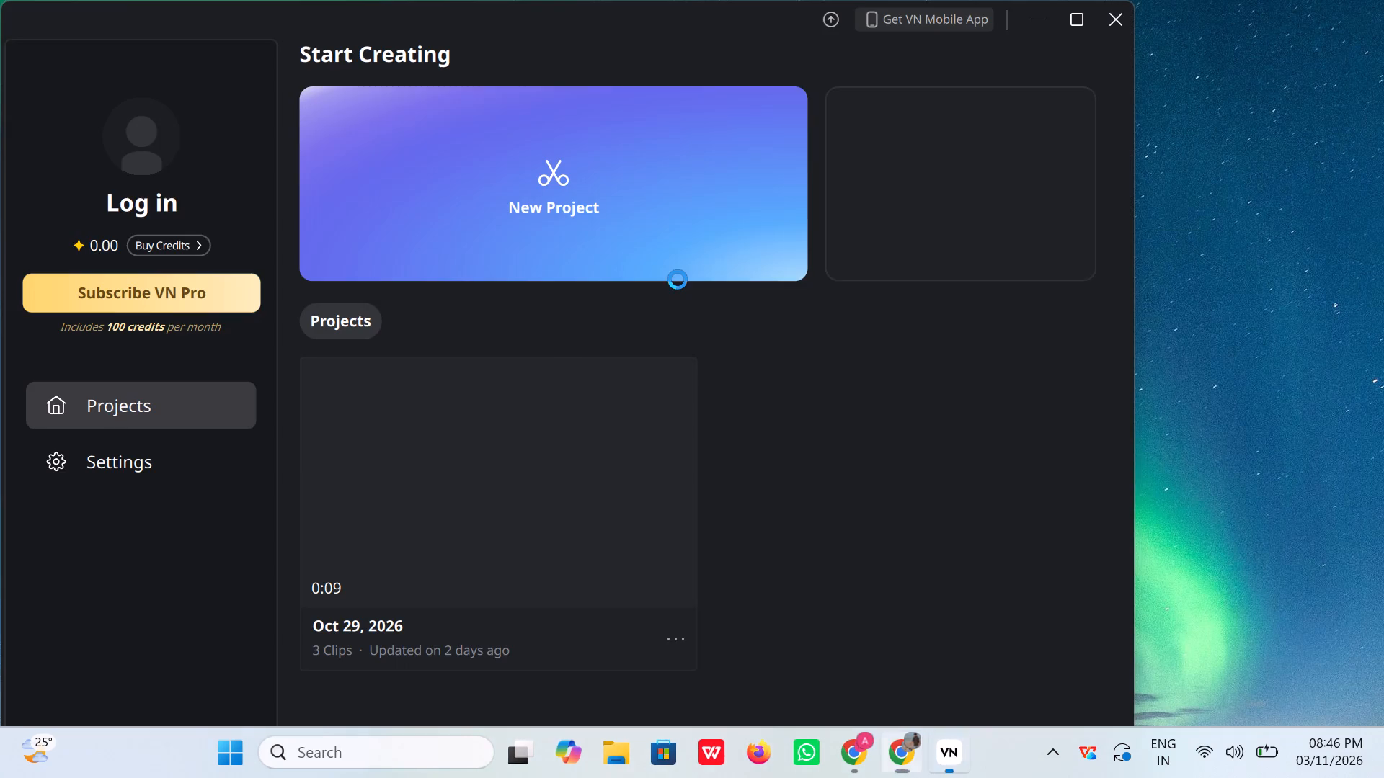
click(1070, 28)
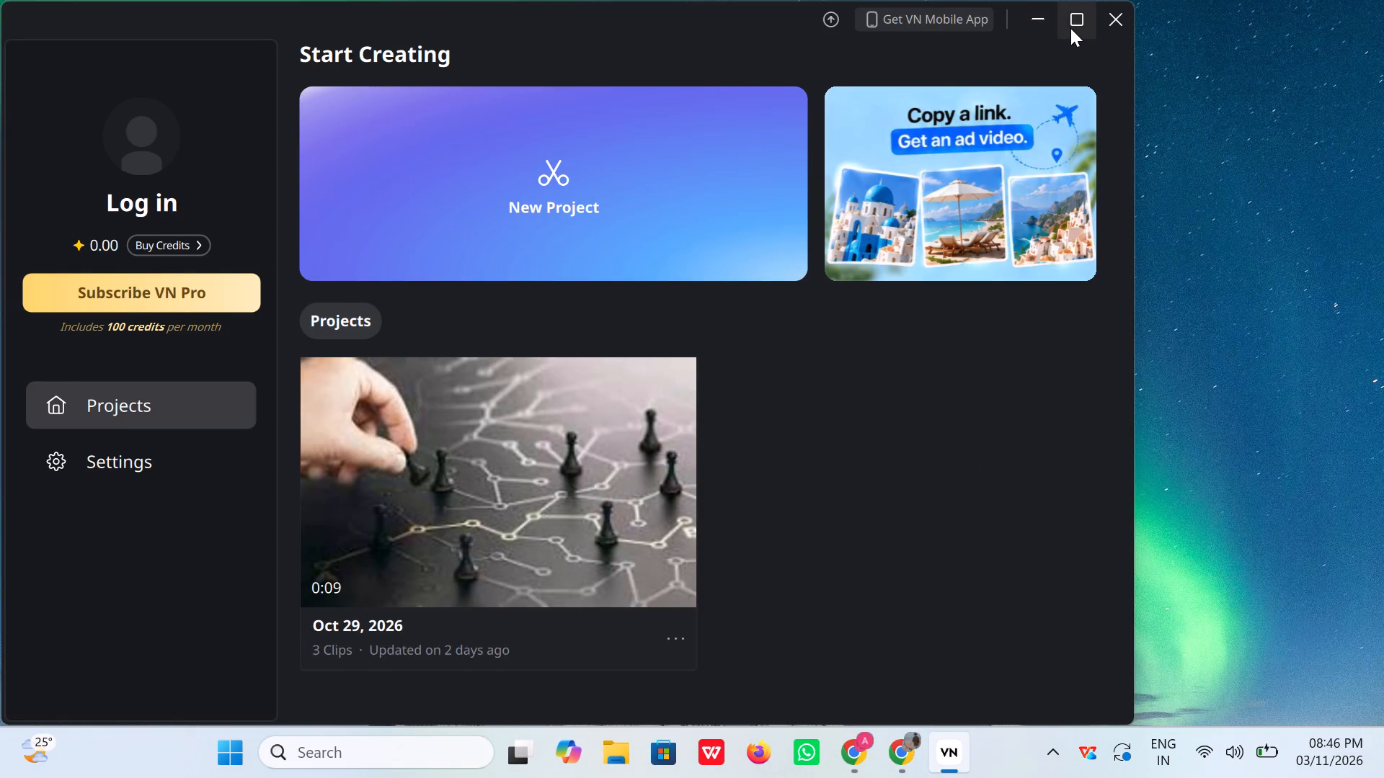
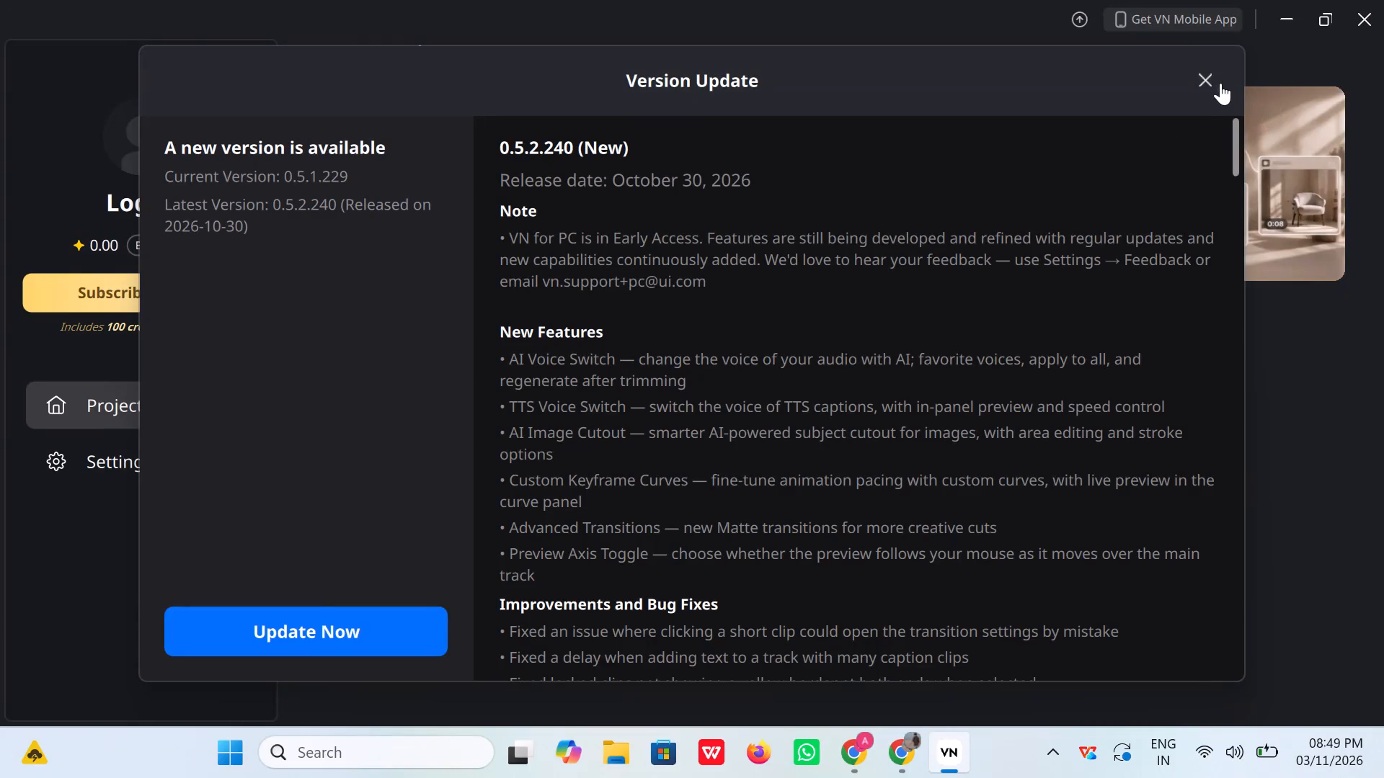
Dismiss the version update notice and create a new video project.
click(1220, 82)
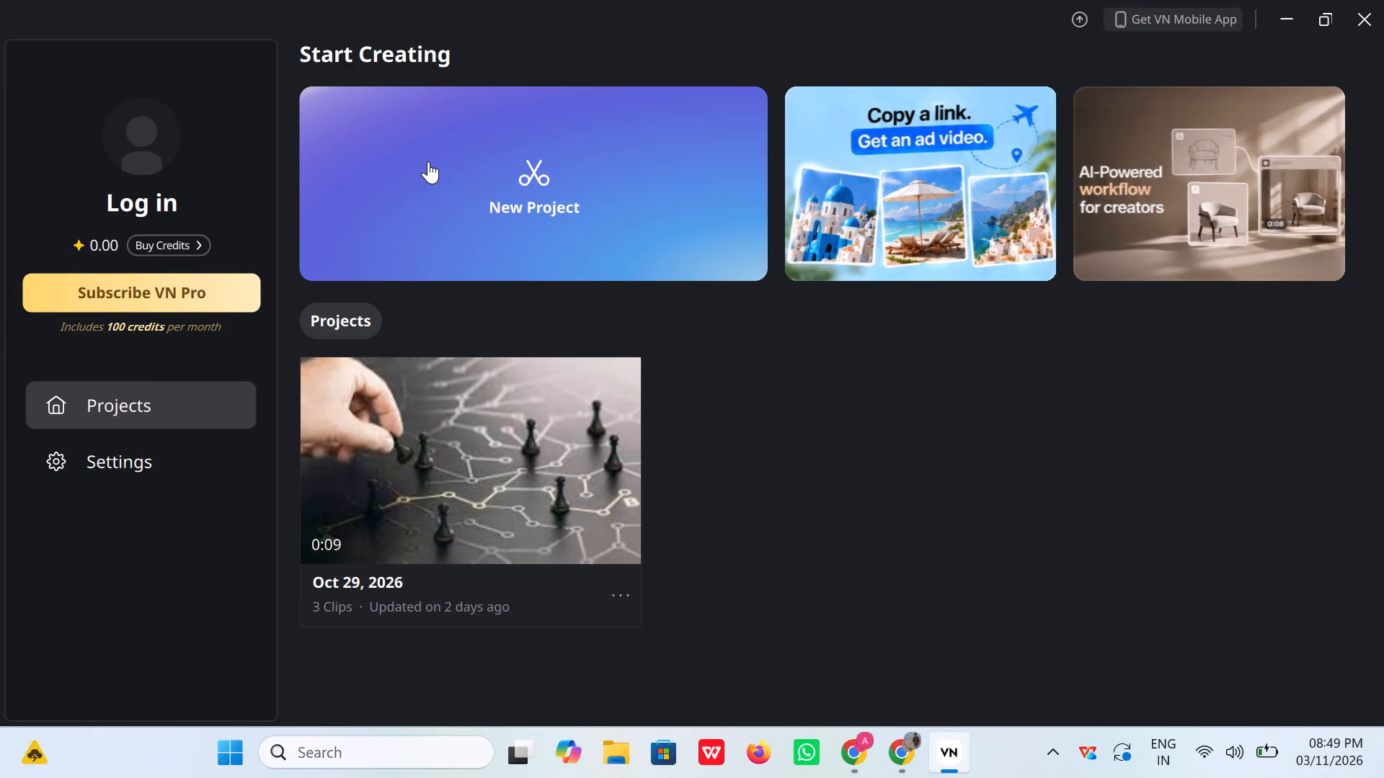
click(428, 161)
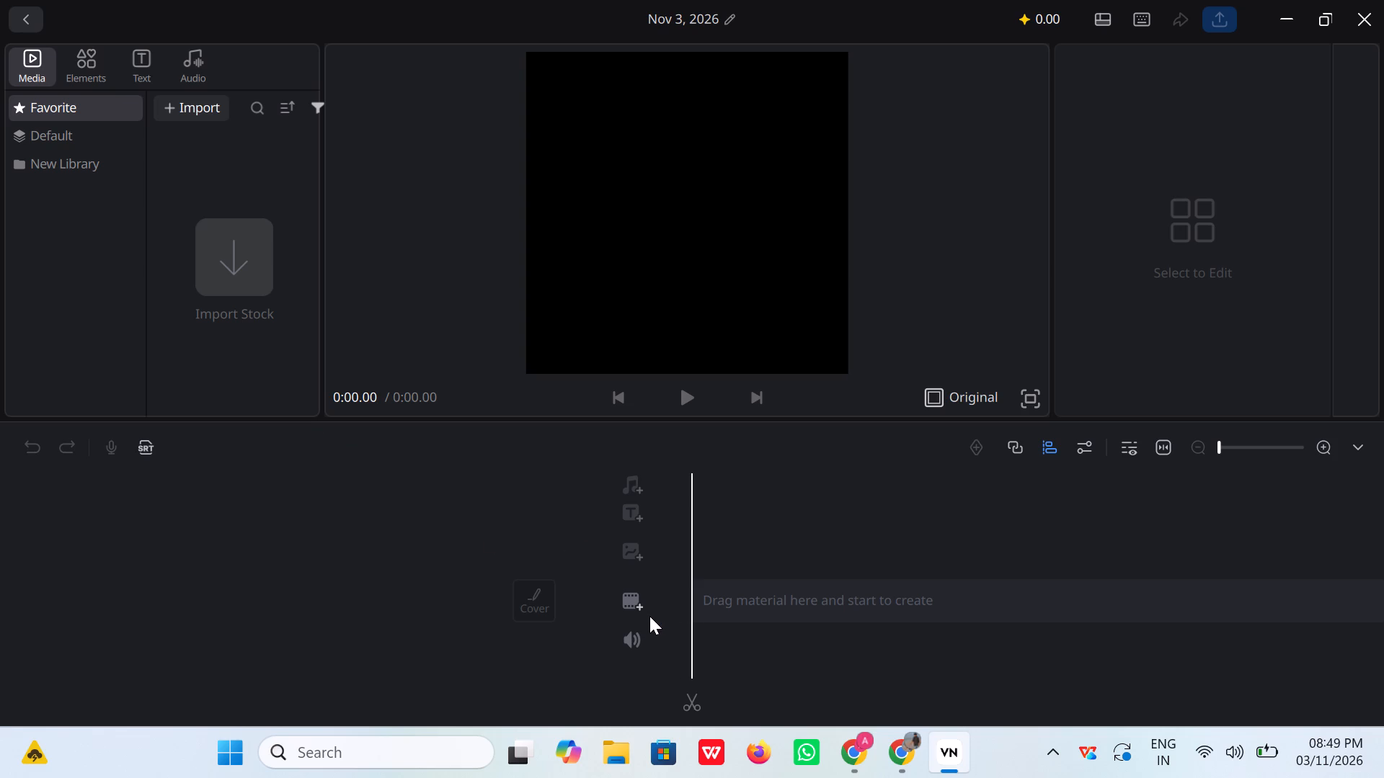
Import the three 1080p clips from Downloads onto the main track: Person_speaking_Telugu_line, Man_confronting_Ravi_at_well and Man_hearing_voice_from_well.
click(636, 600)
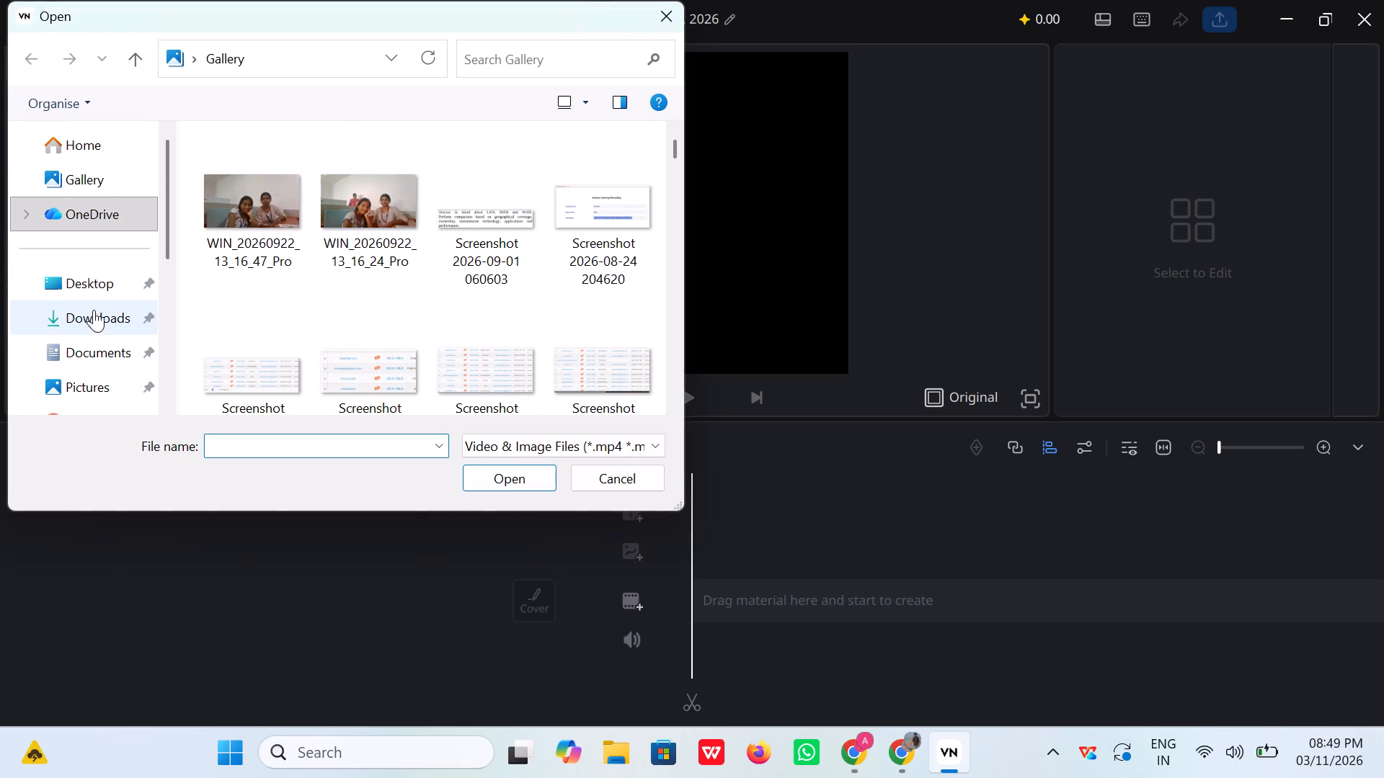
click(94, 315)
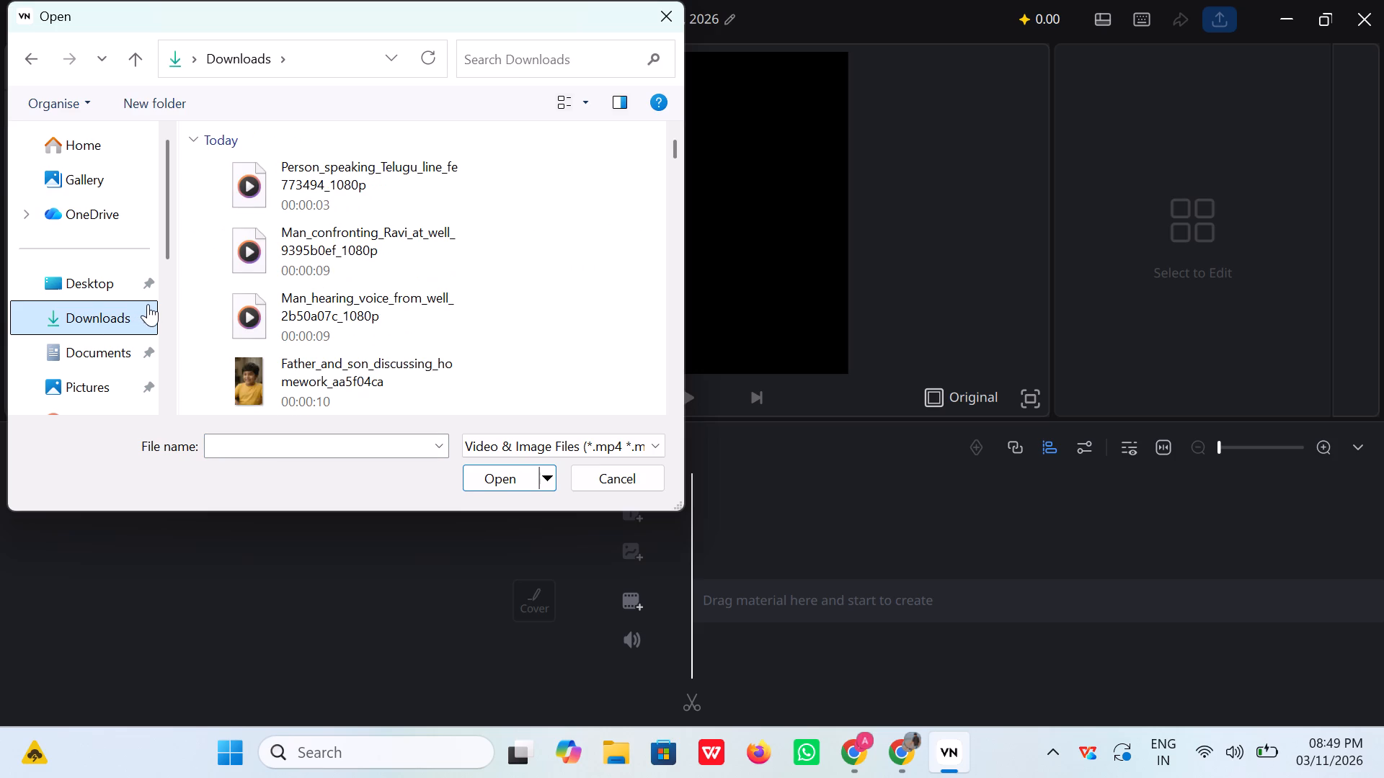
click(297, 307)
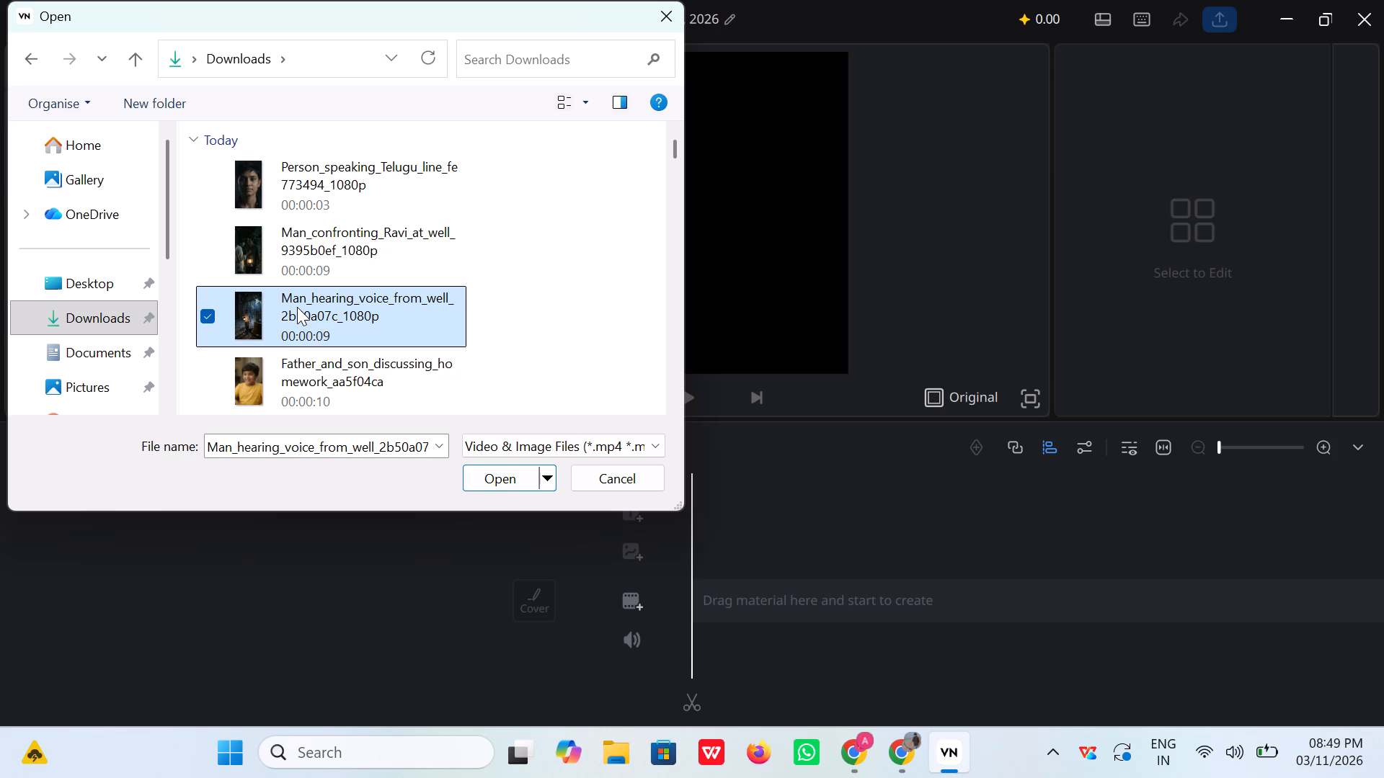
key(shift+Up)
key(shift+Up)
key(Return)
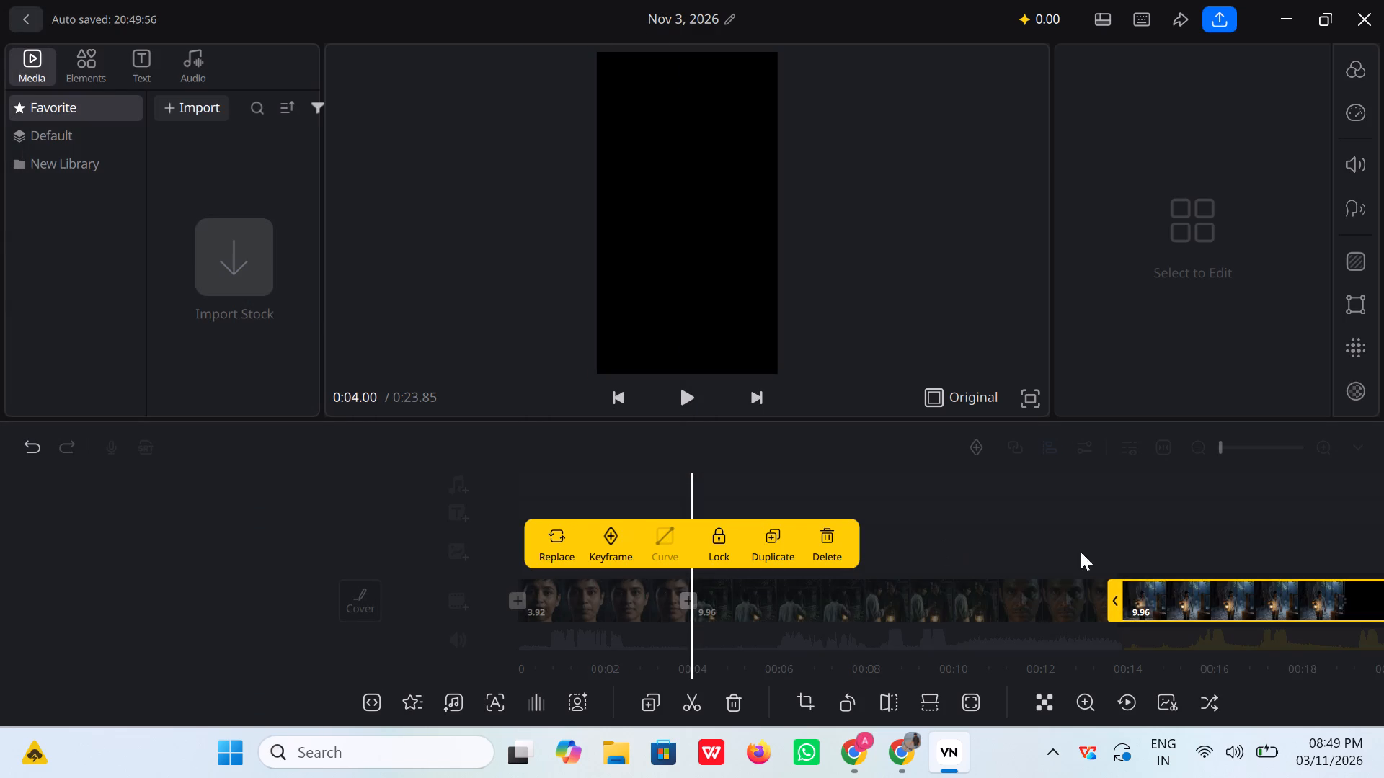
Reorder the main-track clips: man hearing the voice from the well first, man confronting Ravi second, person speaking the Telugu line last.
drag(1161, 601, 881, 610)
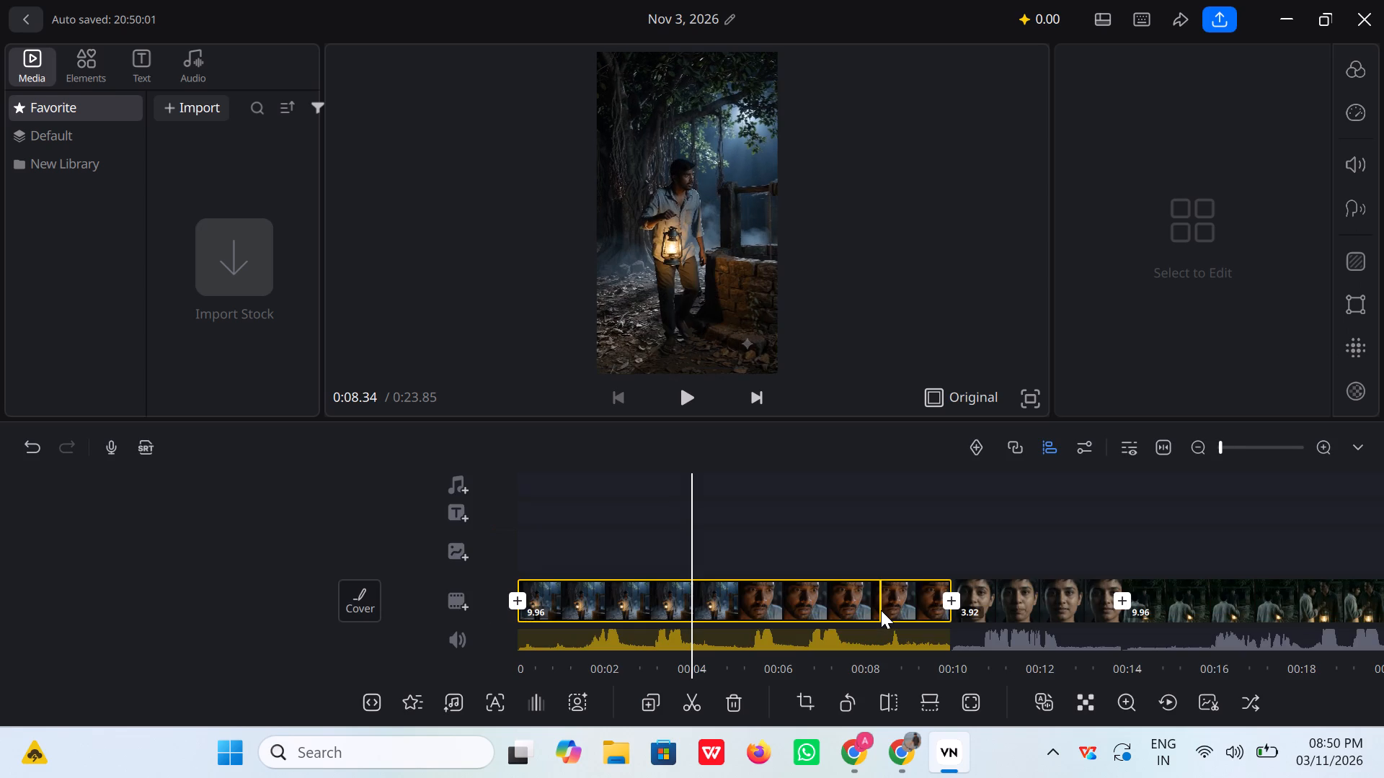
drag(991, 605, 1044, 594)
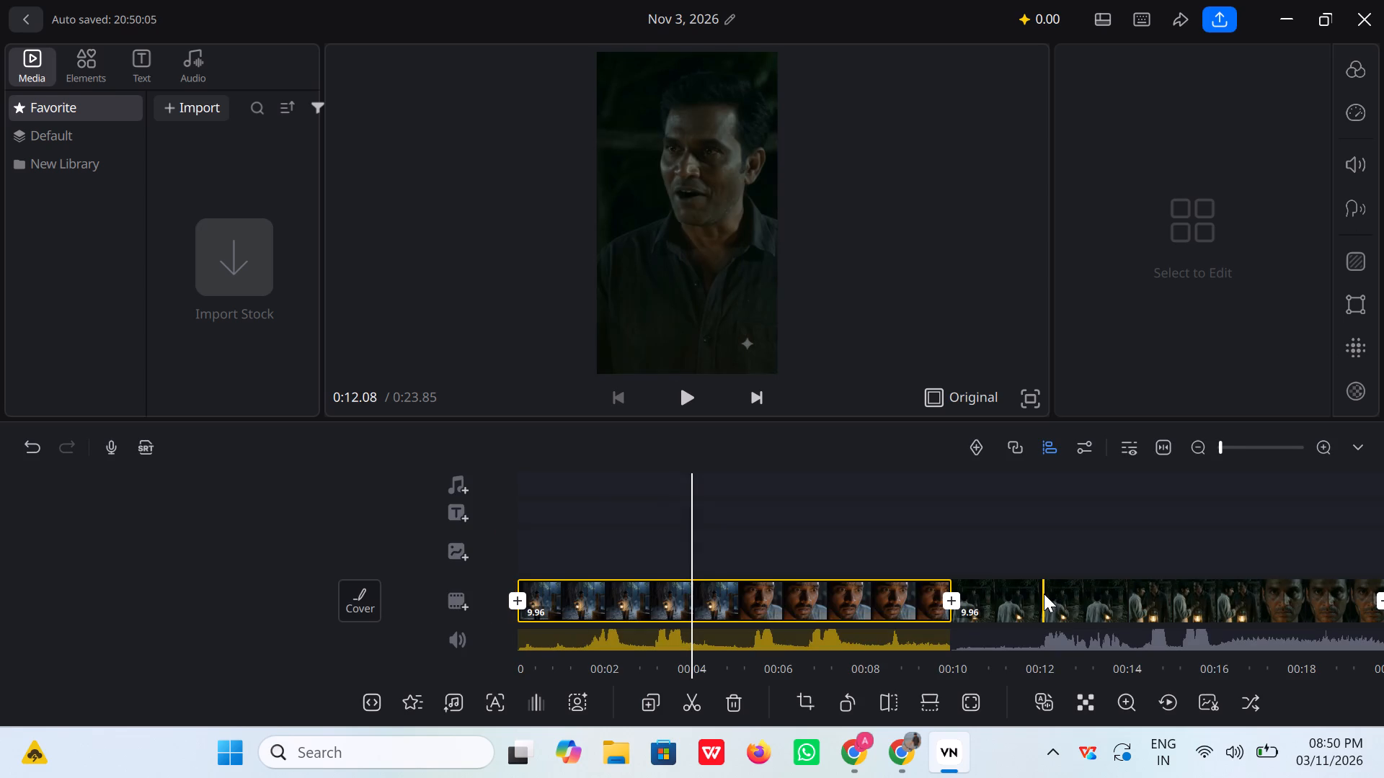
click(962, 549)
Move the playhead back towards the start of the timeline to review the rearranged clips.
scroll(786, 511, right, 1)
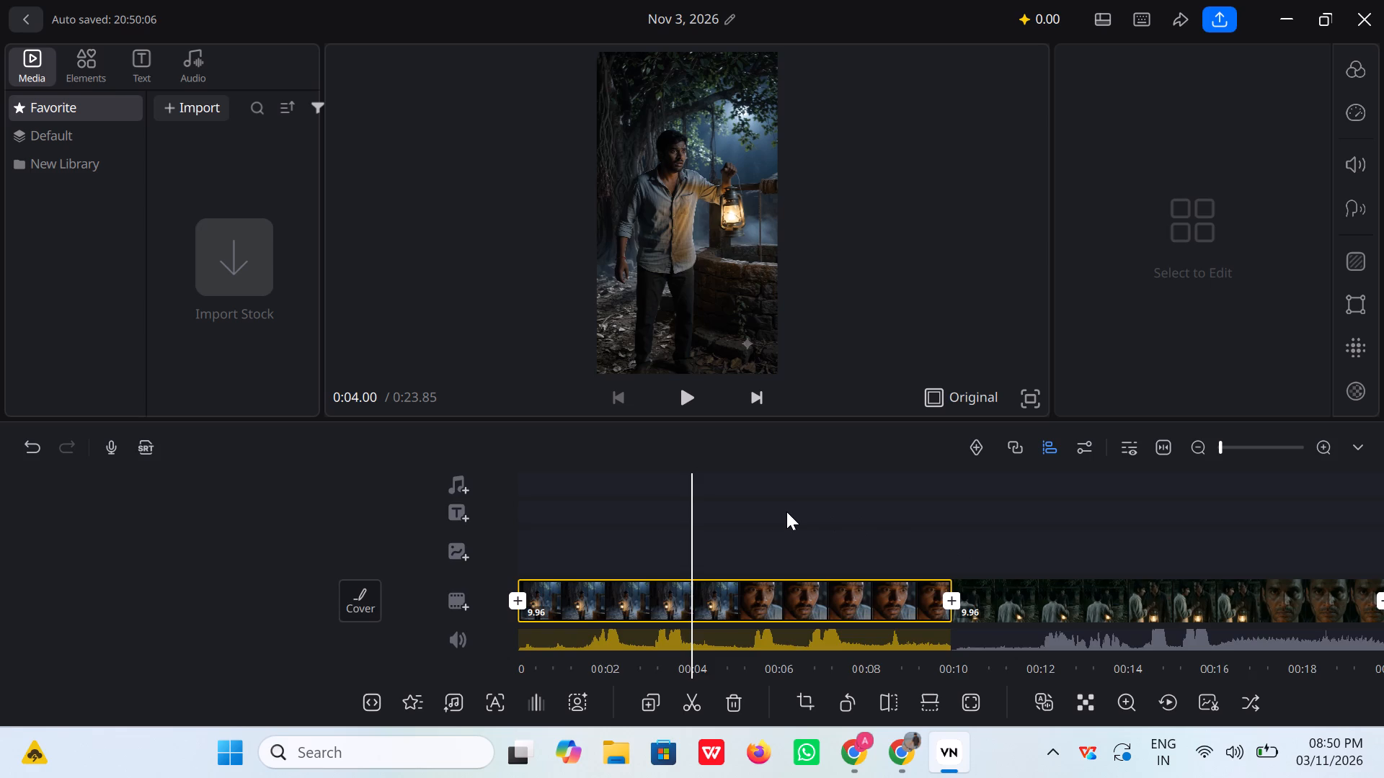
scroll(786, 511, right, 13)
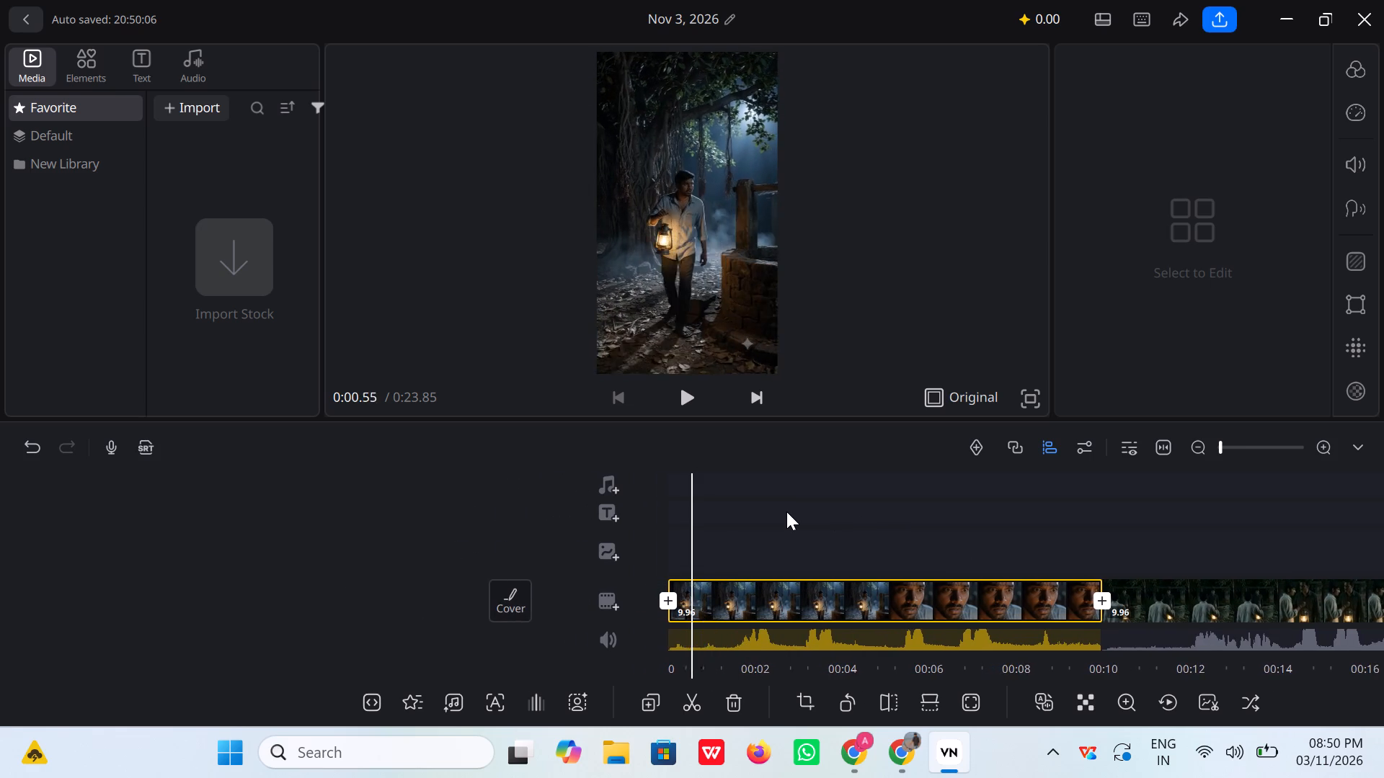
scroll(786, 511, right, 3)
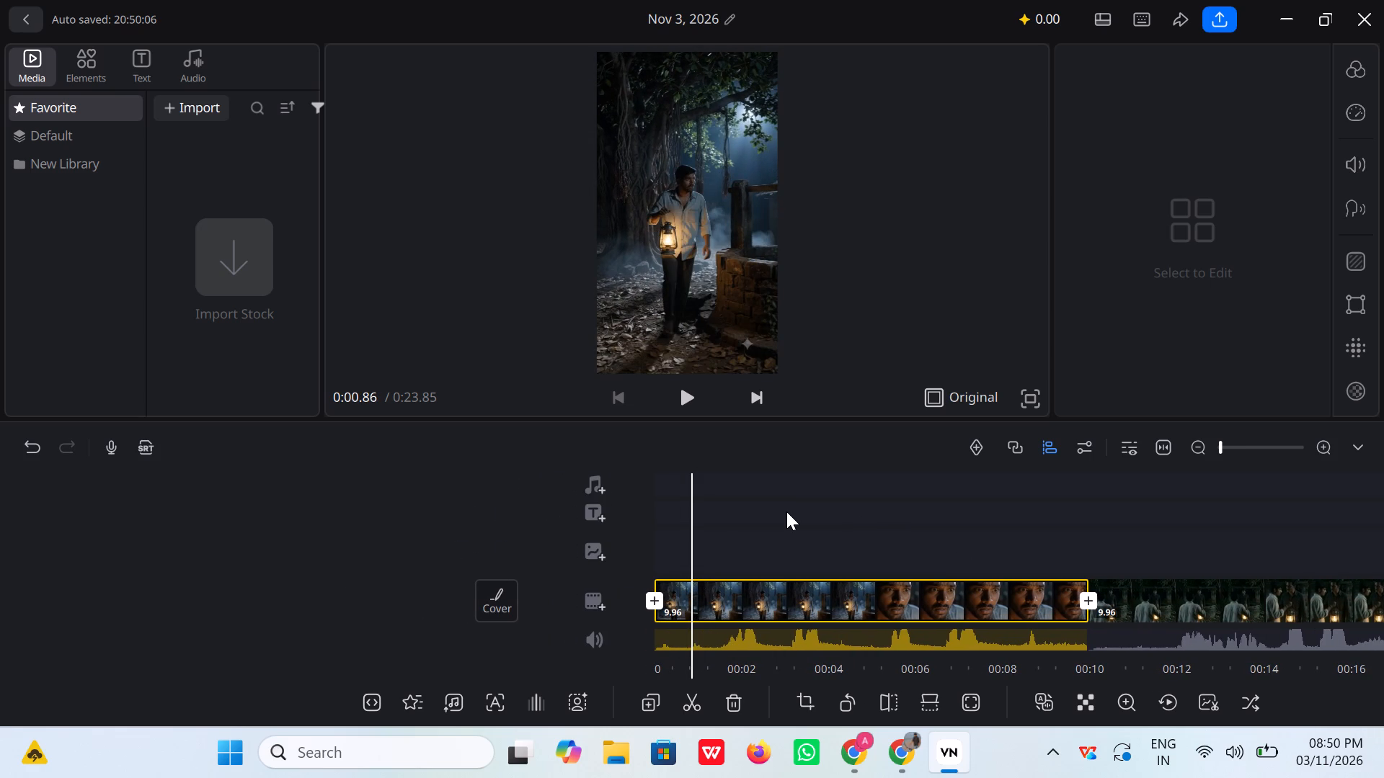
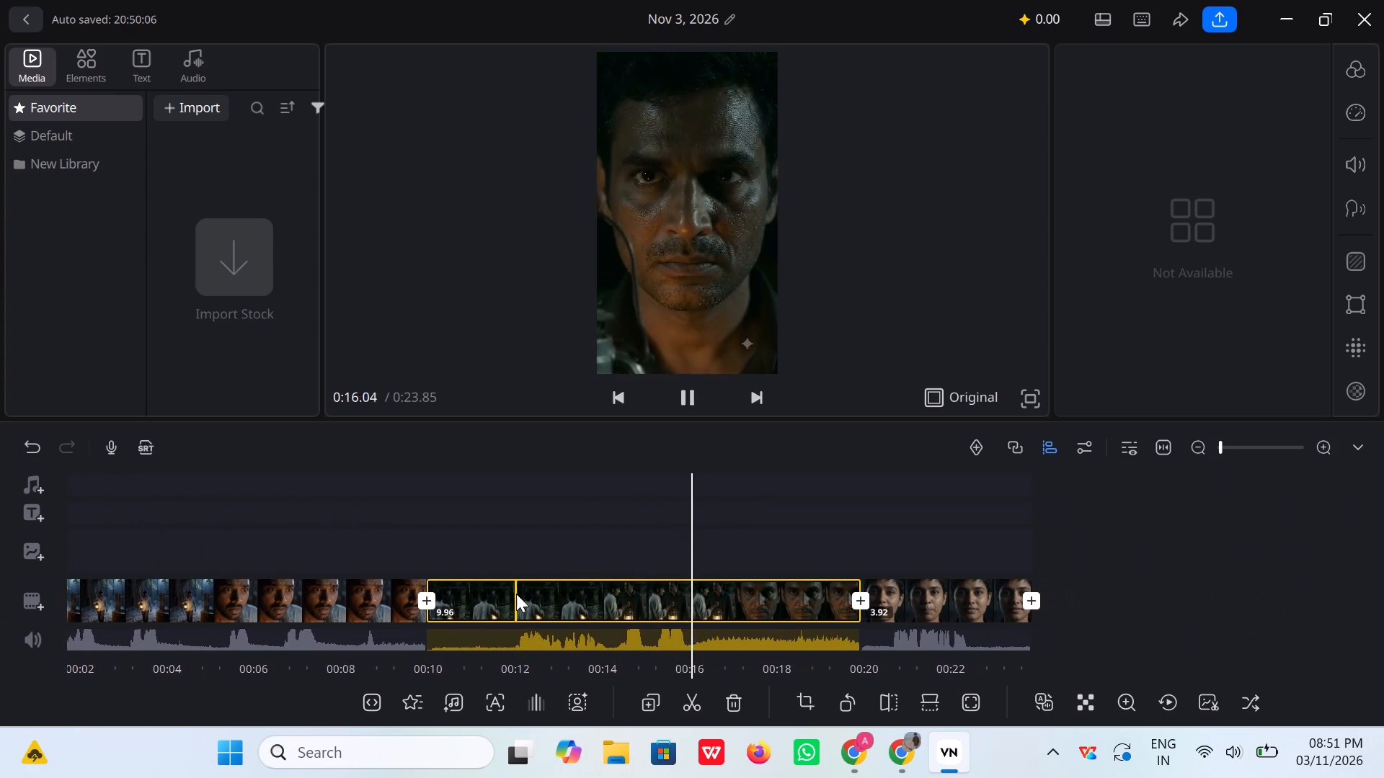
Add a Black transition with a duration of 1.2 between the voice-from-the-well clip and the confrontation clip.
drag(516, 594, 707, 619)
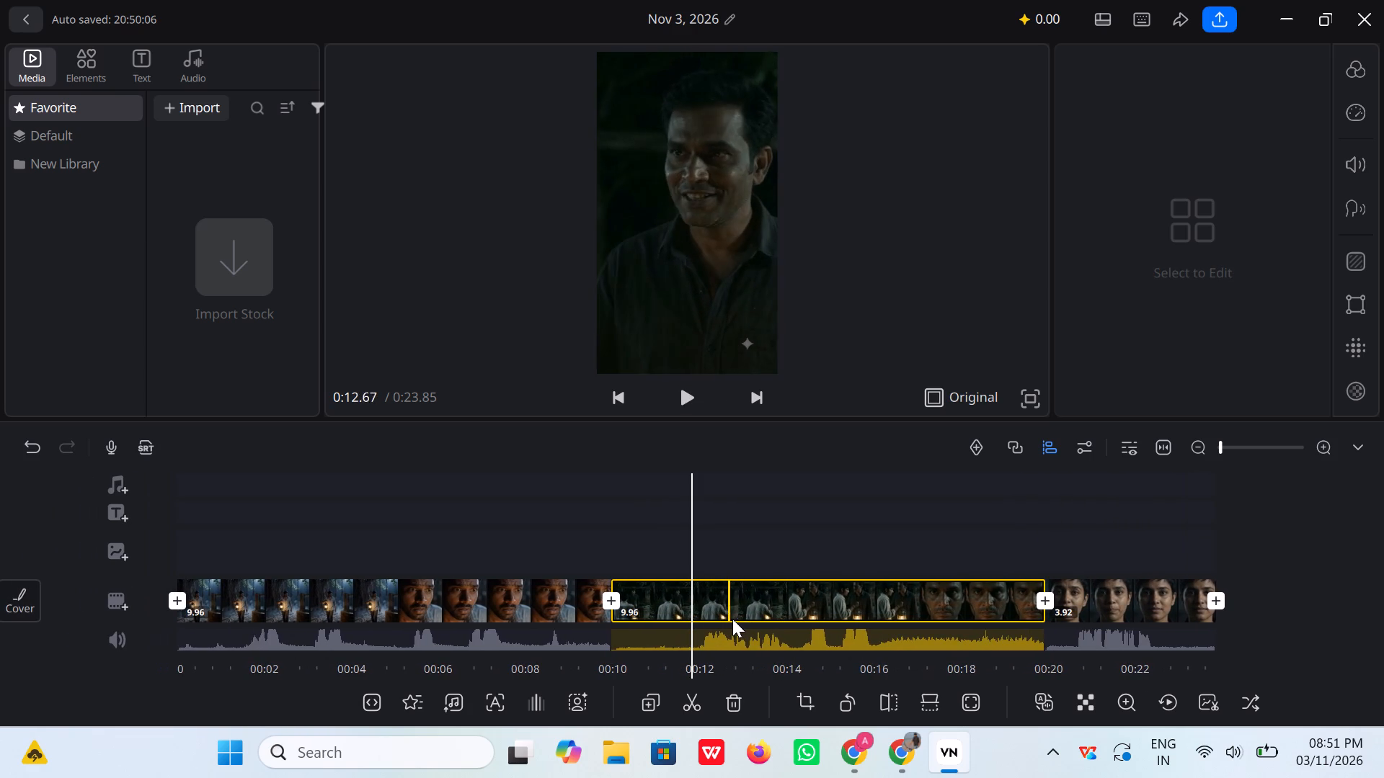
drag(704, 609, 650, 571)
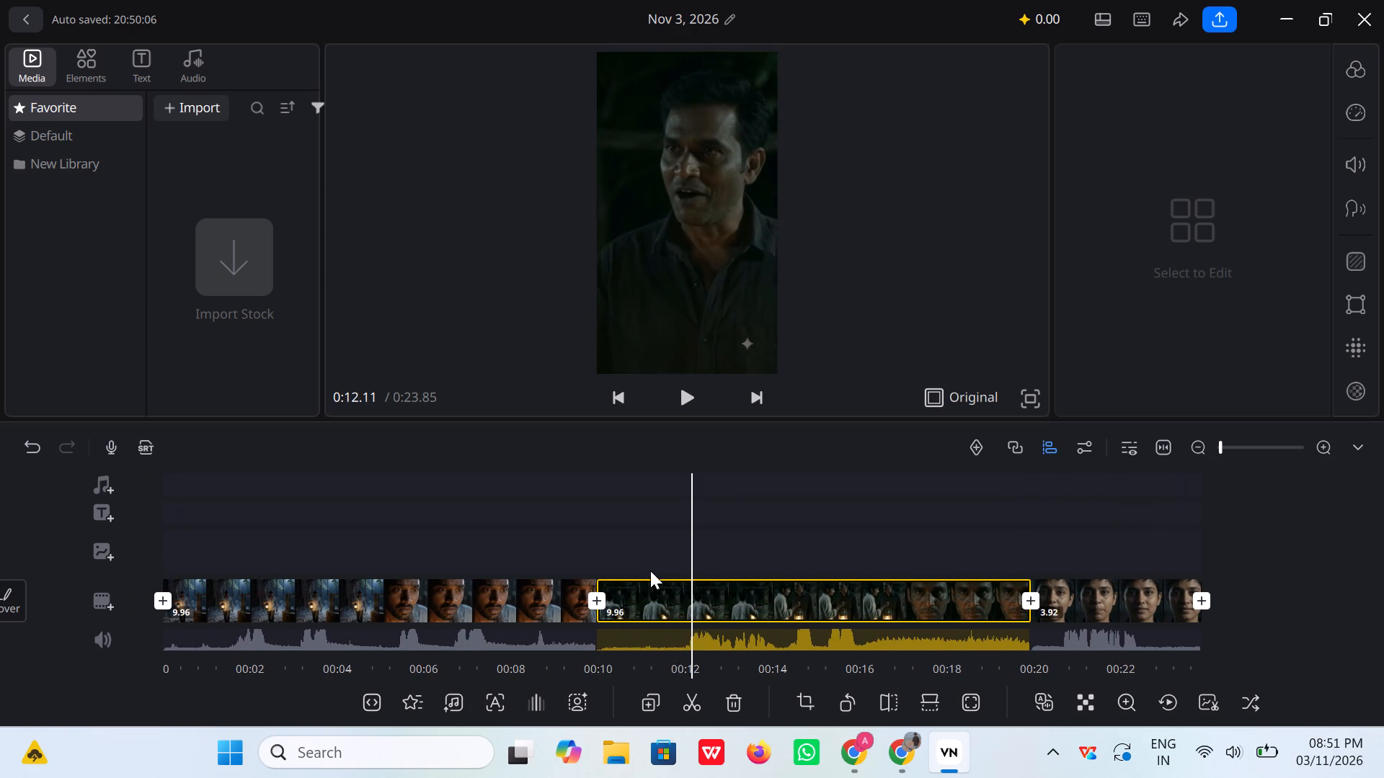
drag(650, 571, 650, 567)
drag(622, 558, 768, 576)
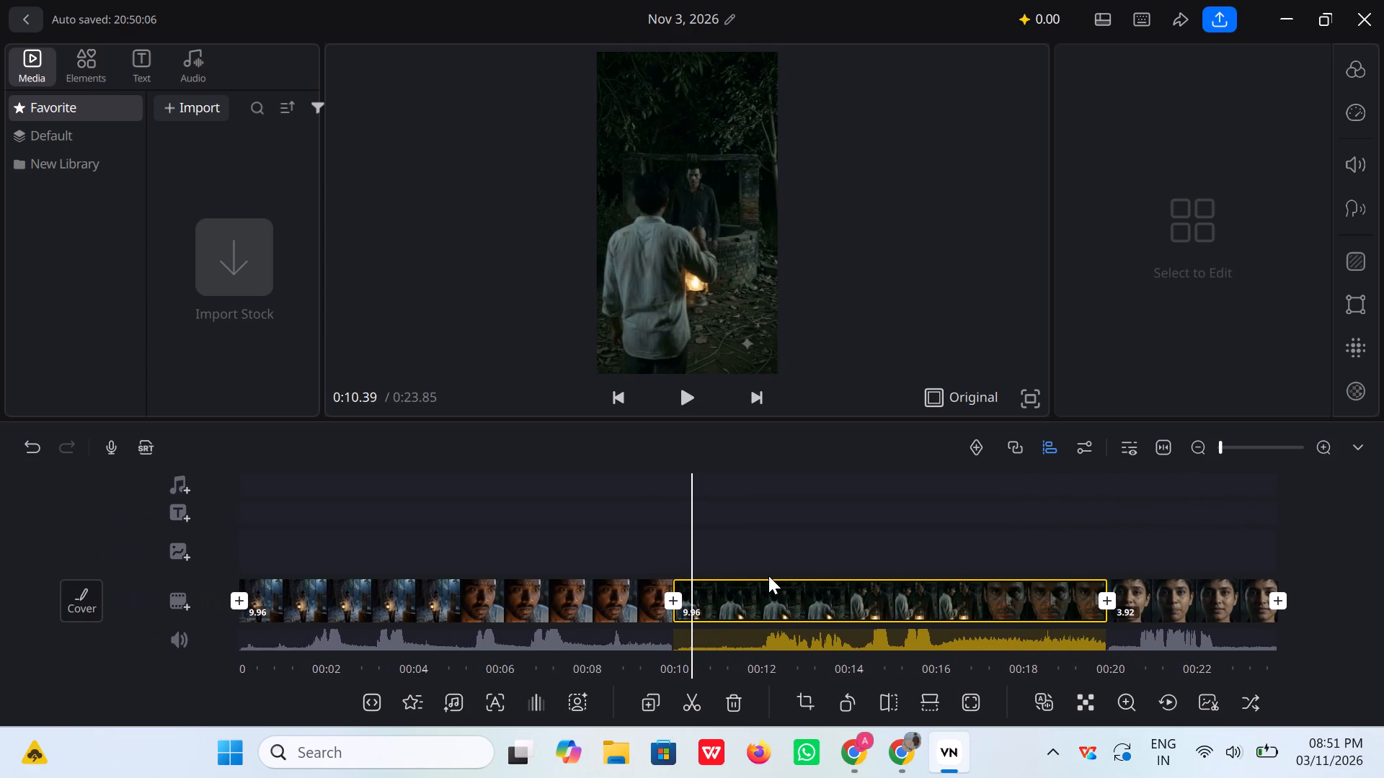
drag(768, 576, 829, 578)
click(729, 597)
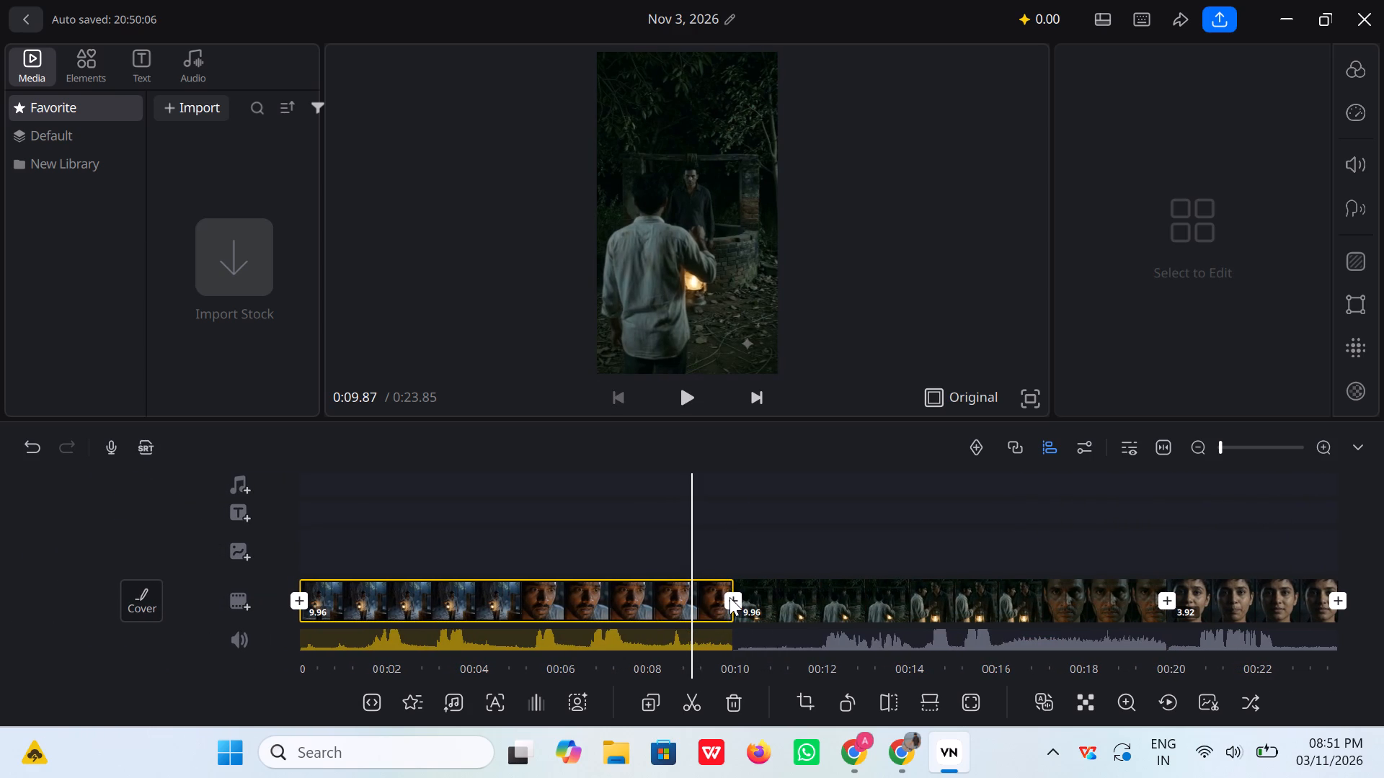
click(142, 513)
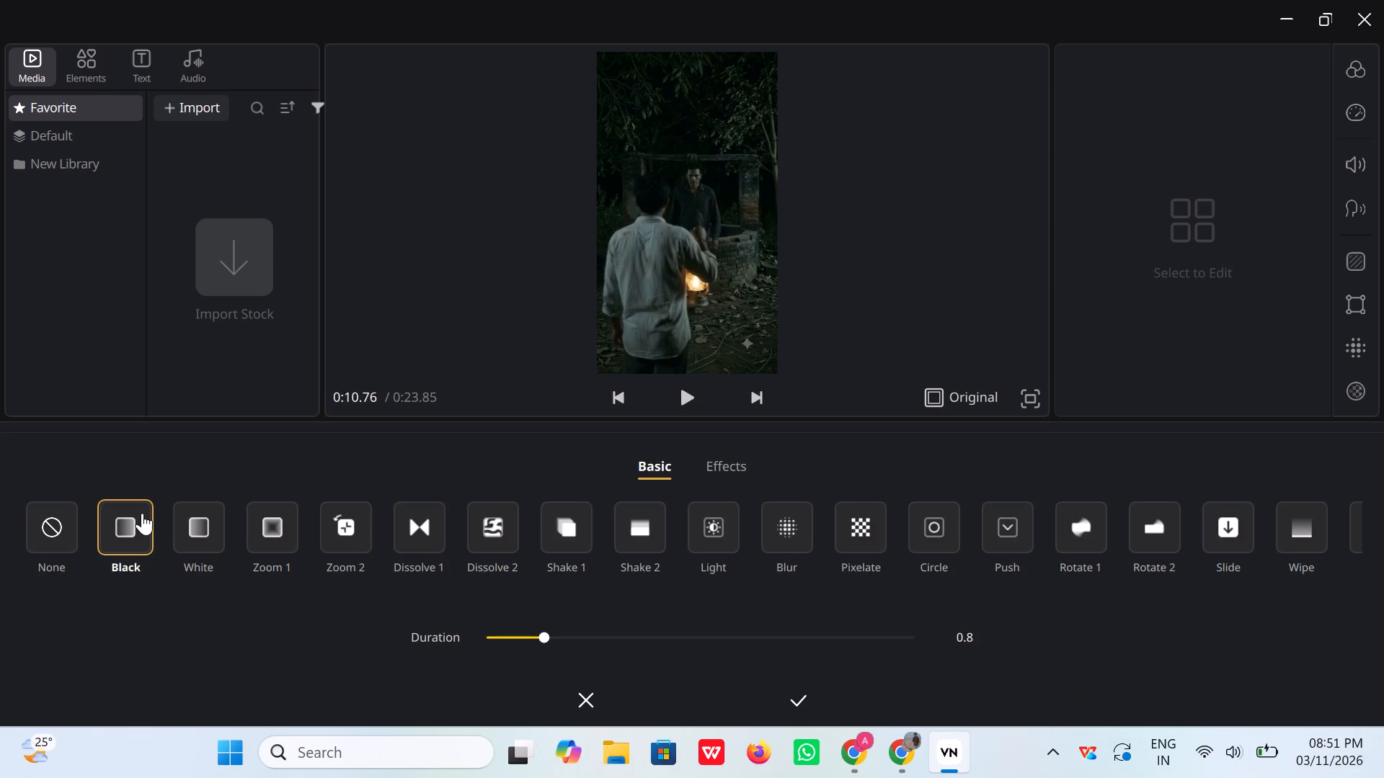
click(57, 531)
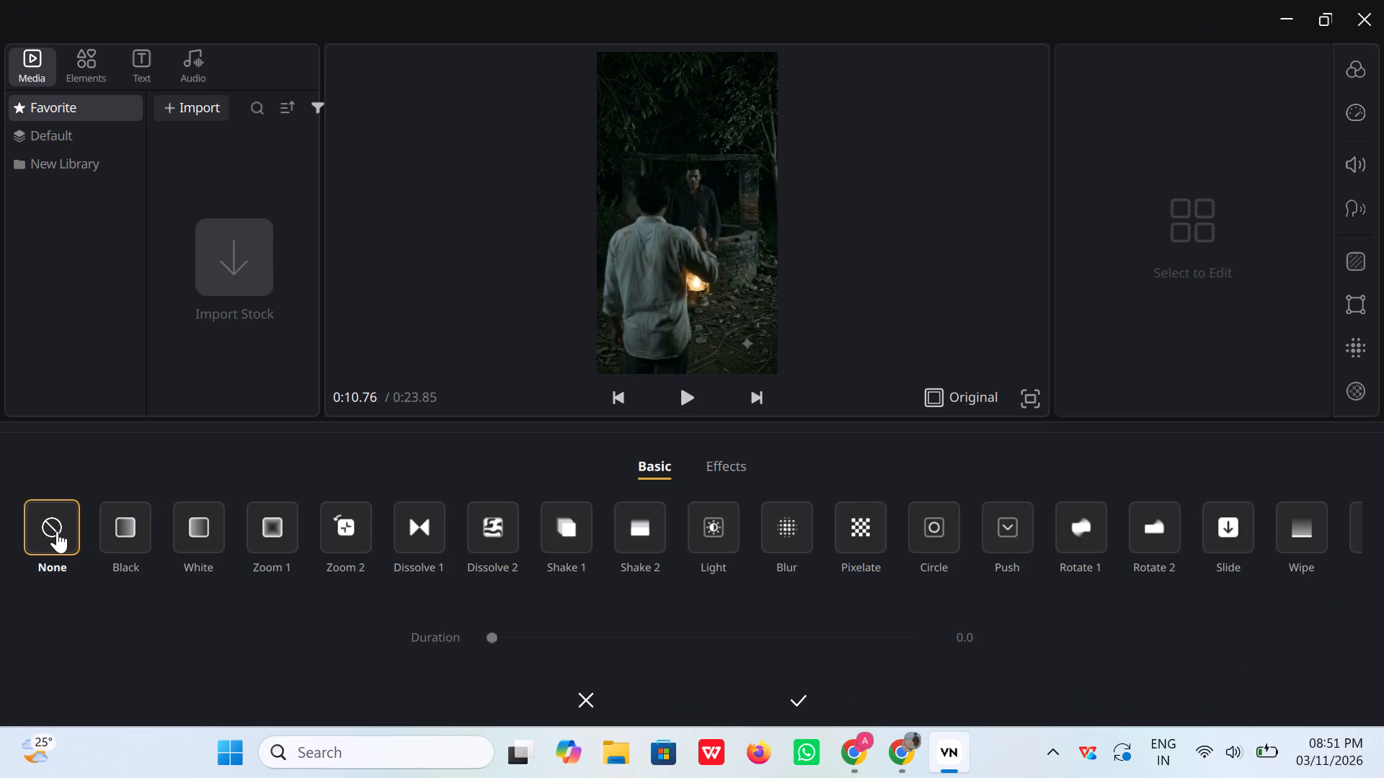
click(117, 524)
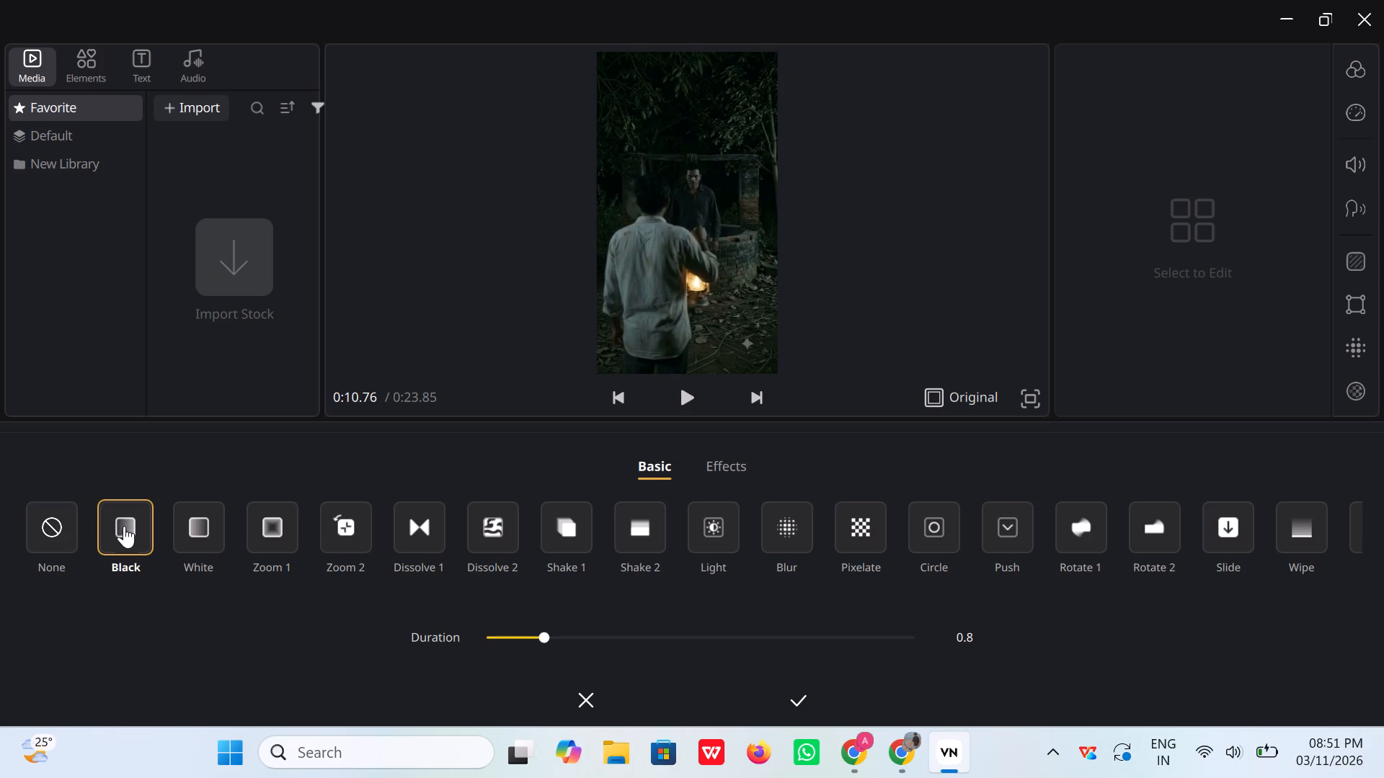
click(563, 635)
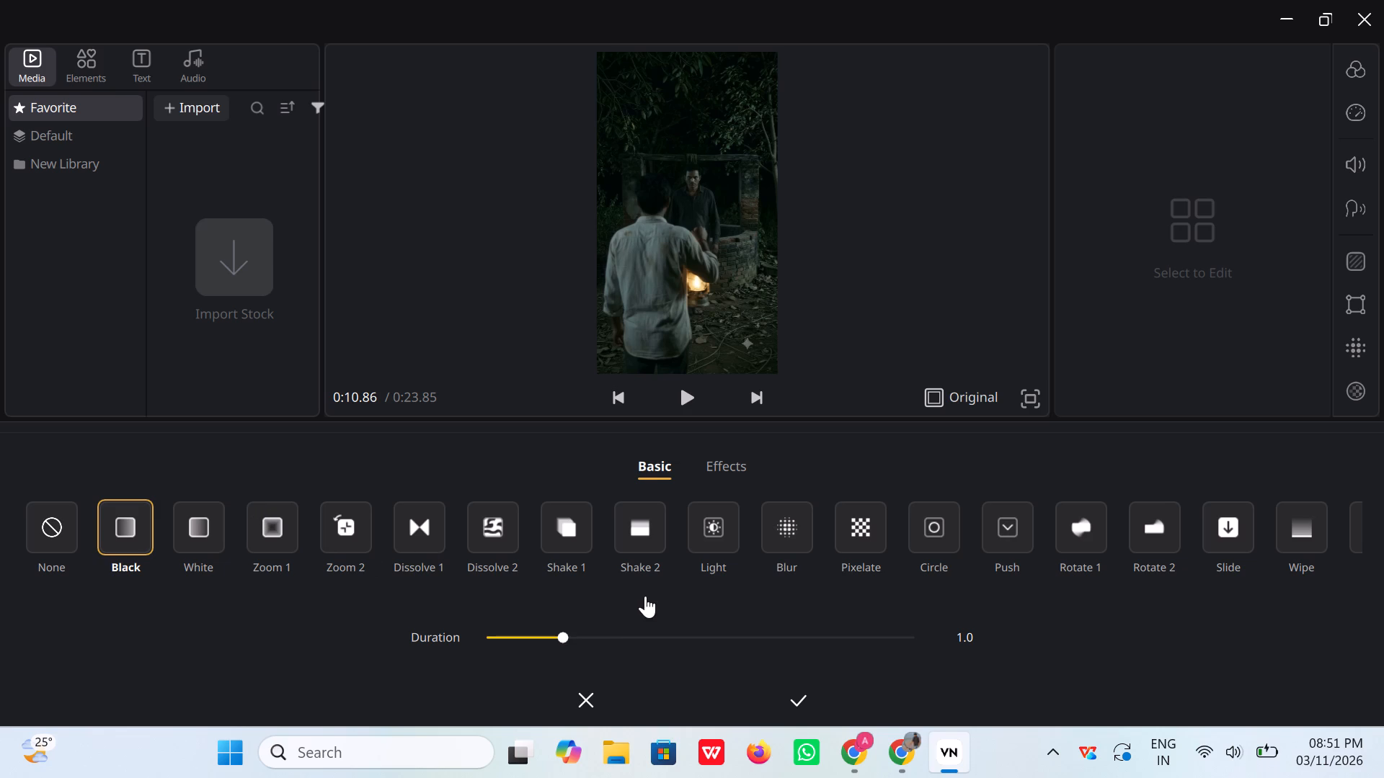
click(583, 637)
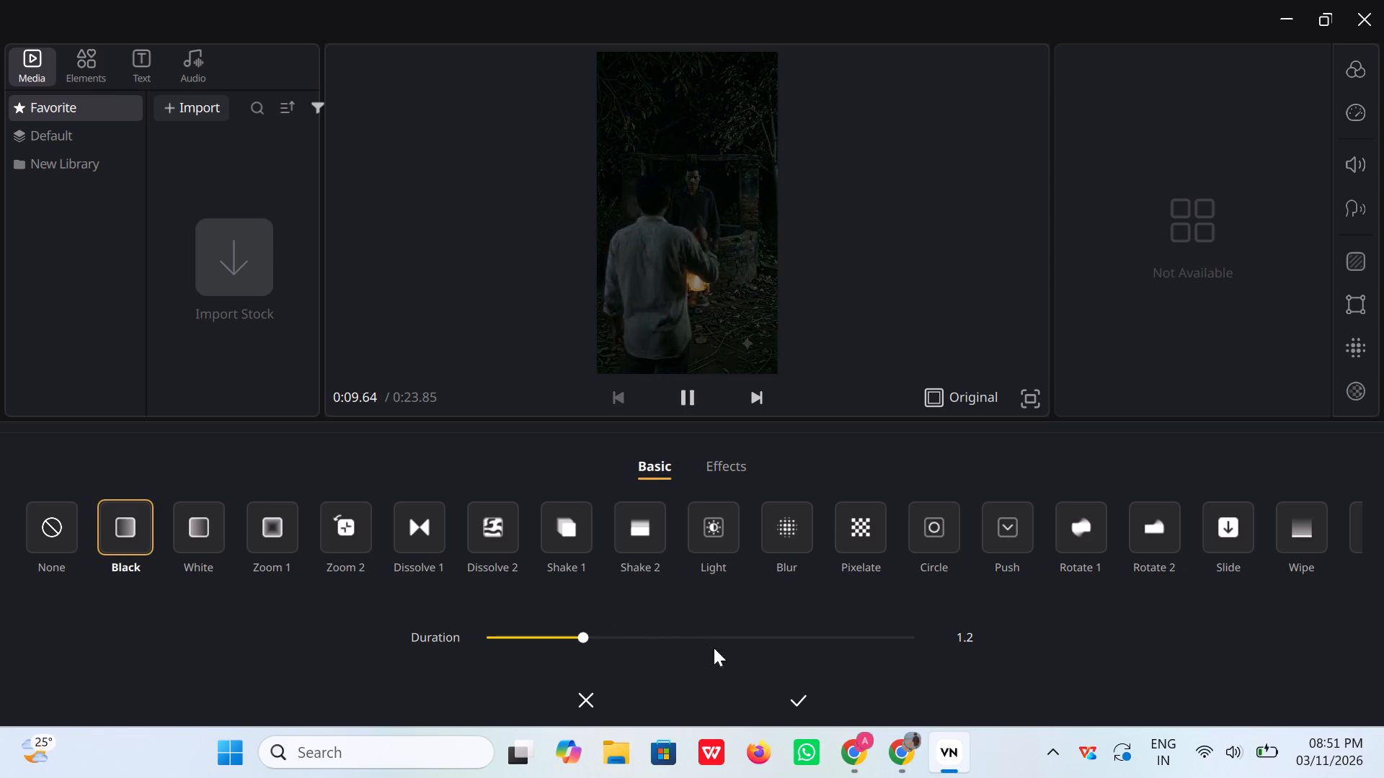
click(799, 708)
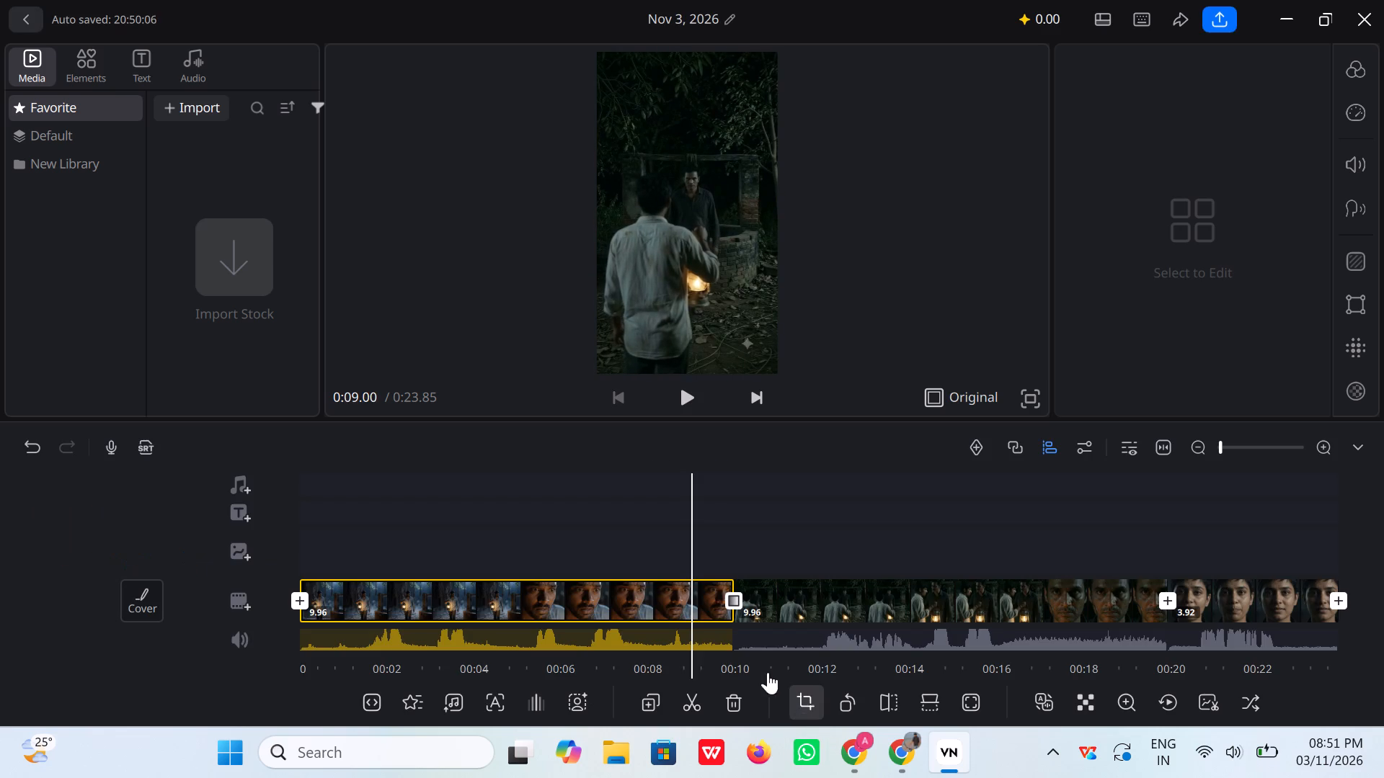
Play through the new transition, split the confrontation clip at about 0:10.90 and delete its short opening piece.
click(694, 394)
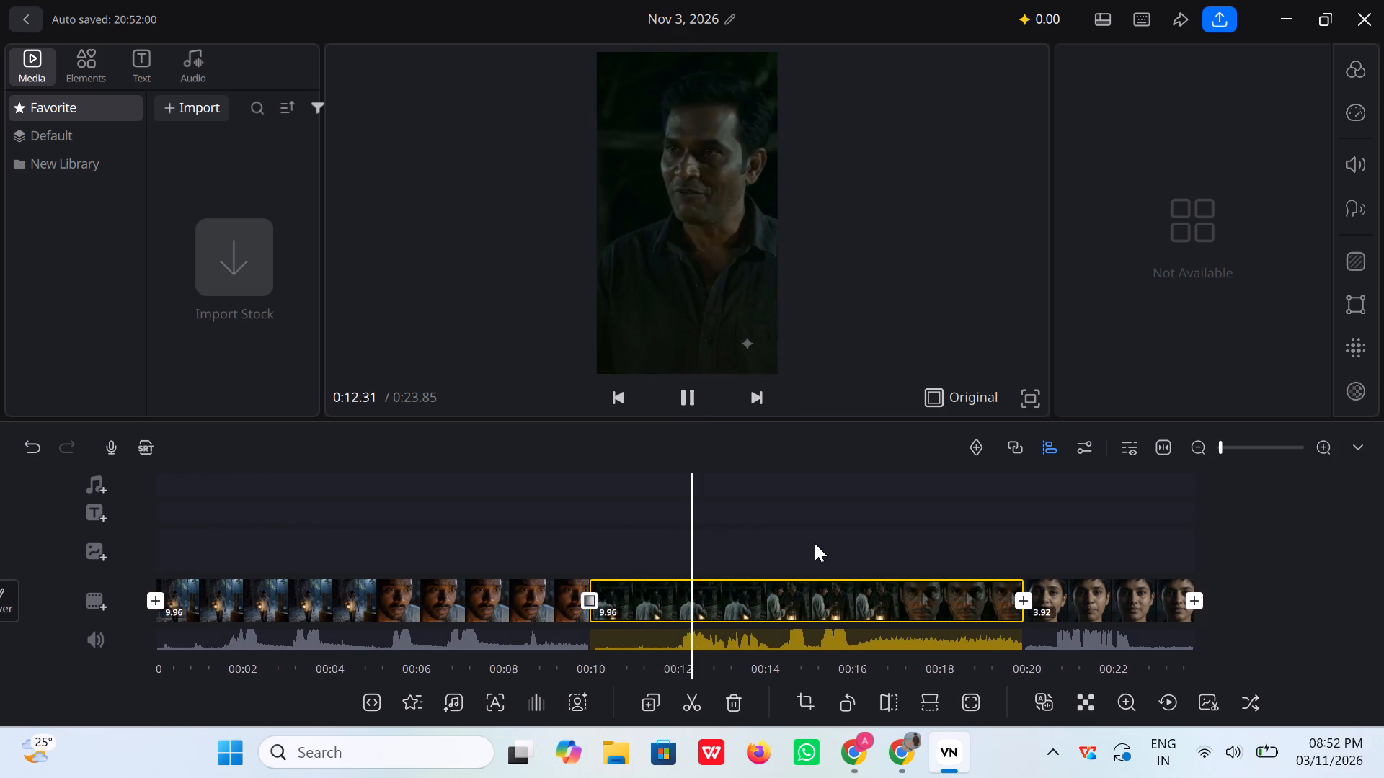
drag(523, 544, 737, 537)
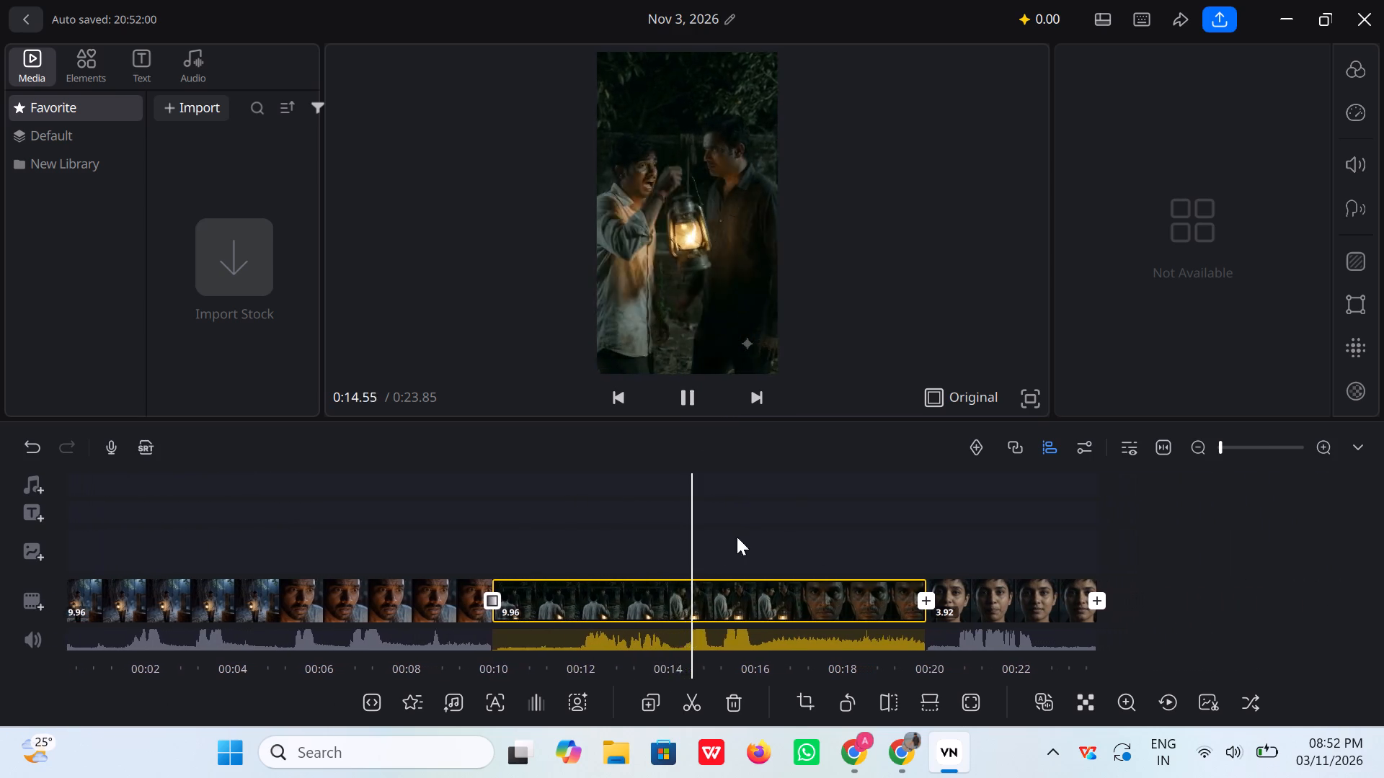
drag(737, 537, 1029, 538)
click(686, 389)
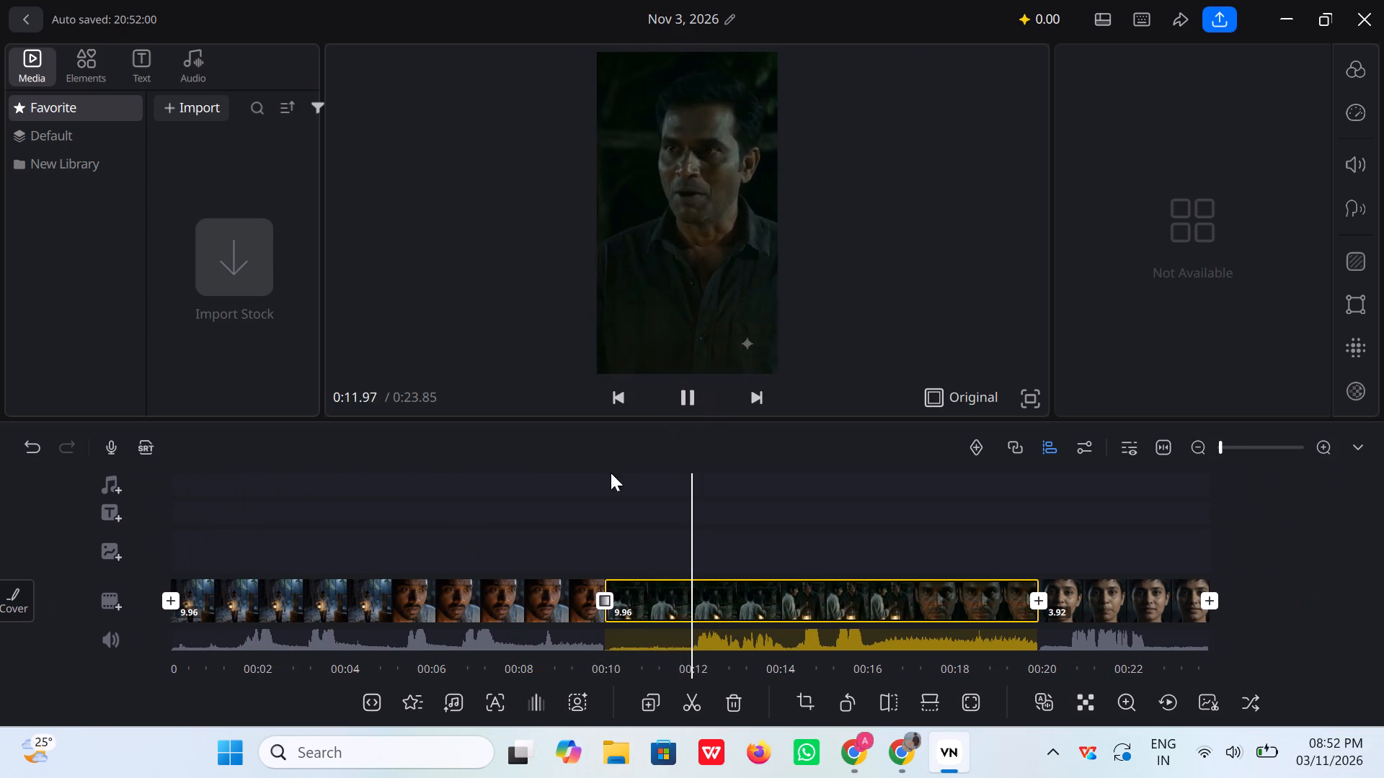
drag(621, 589, 737, 627)
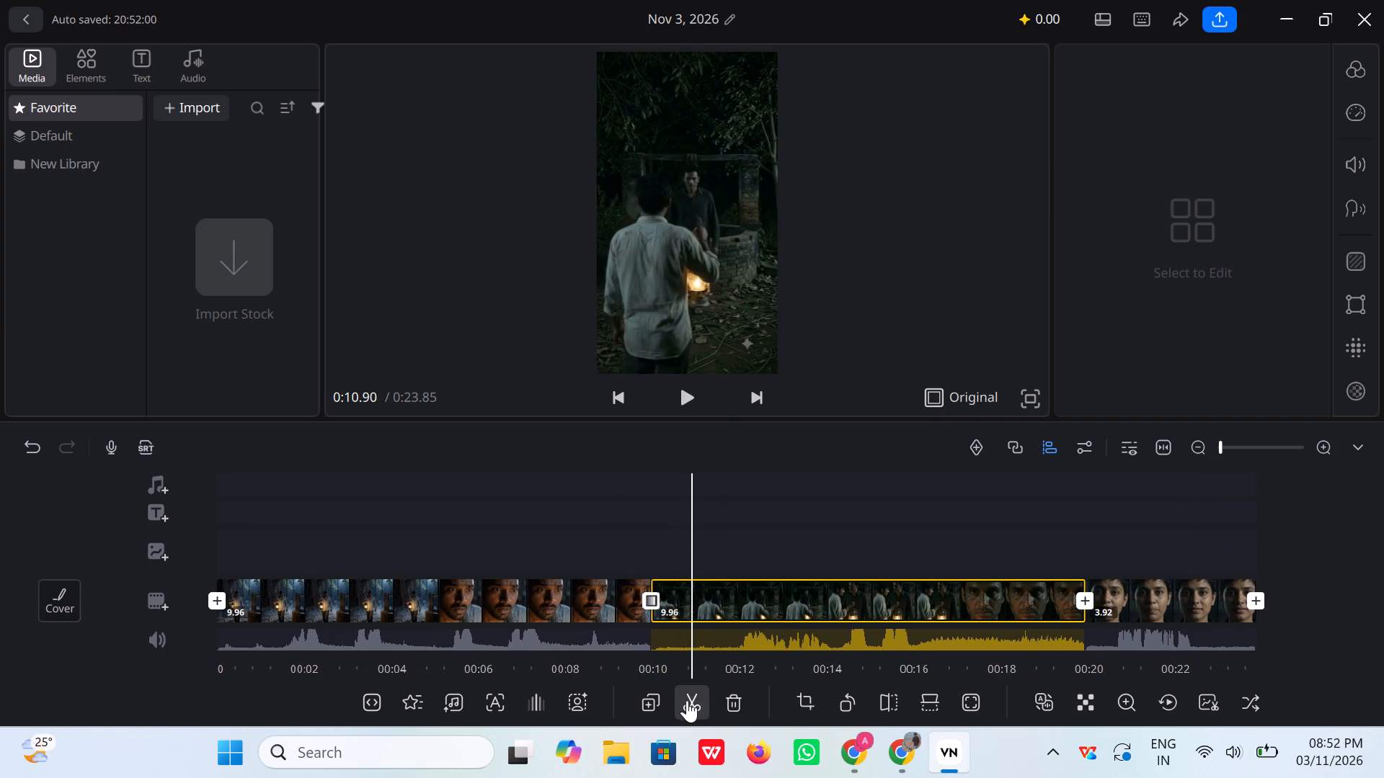
click(692, 699)
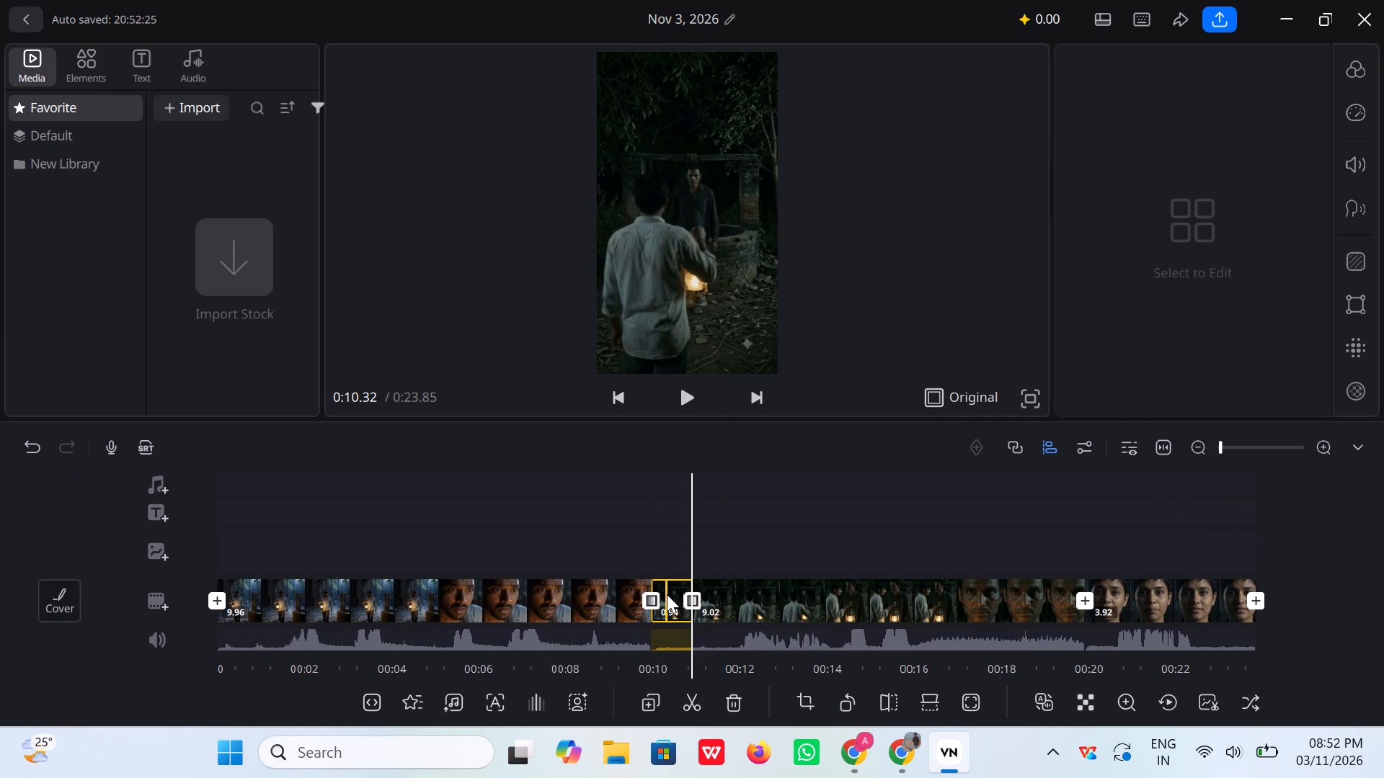
right_click(667, 594)
key(Delete)
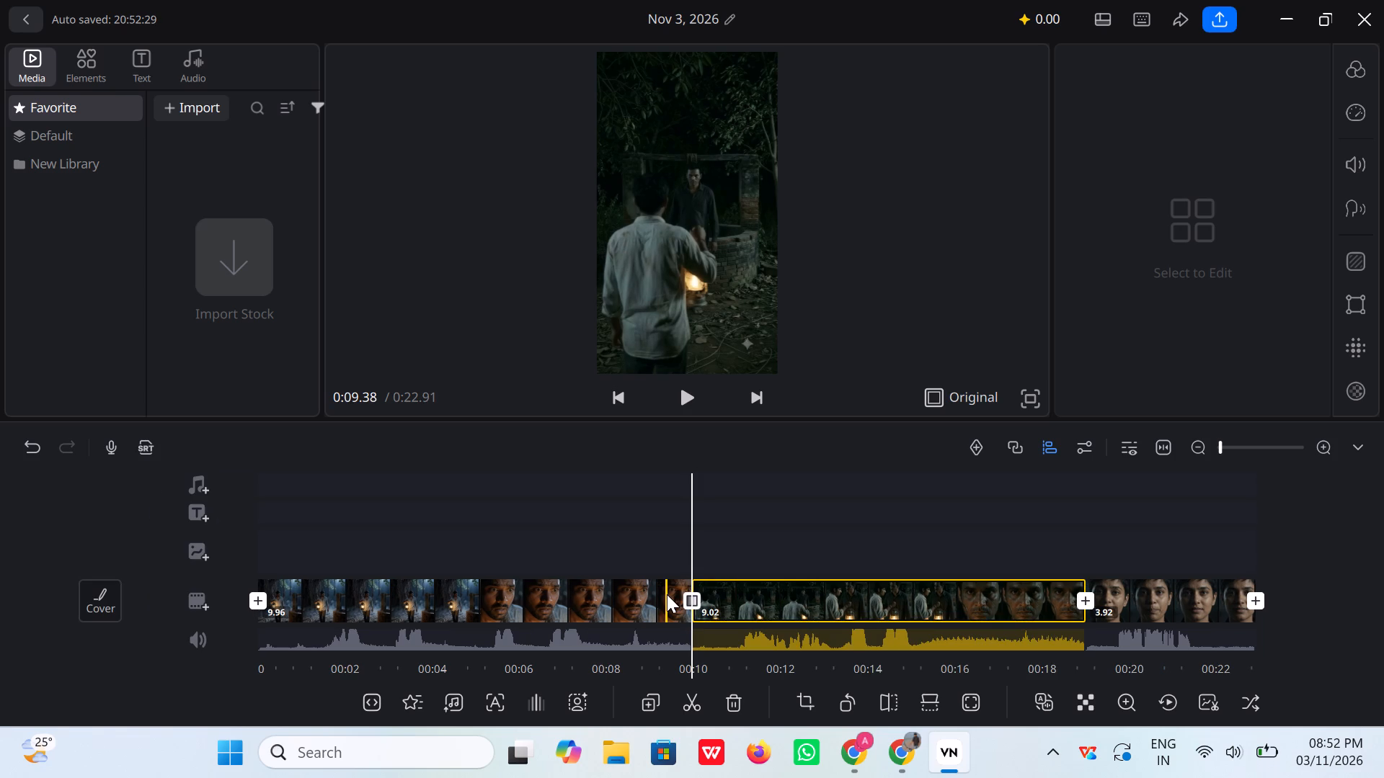
Play back the trimmed sequence and split the confrontation clip at about 0:14.29, where the two men face each other with the lantern.
drag(626, 512, 679, 521)
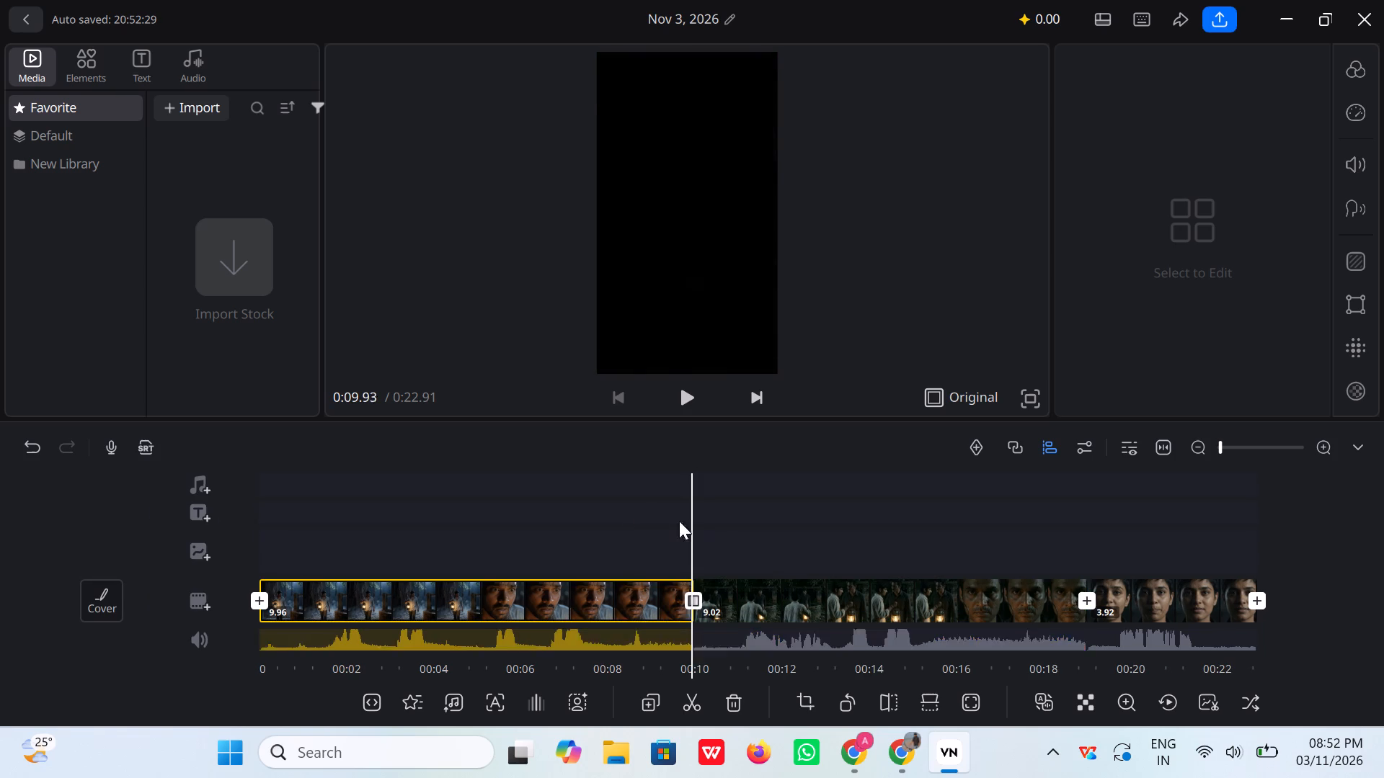
drag(679, 521, 724, 529)
click(696, 388)
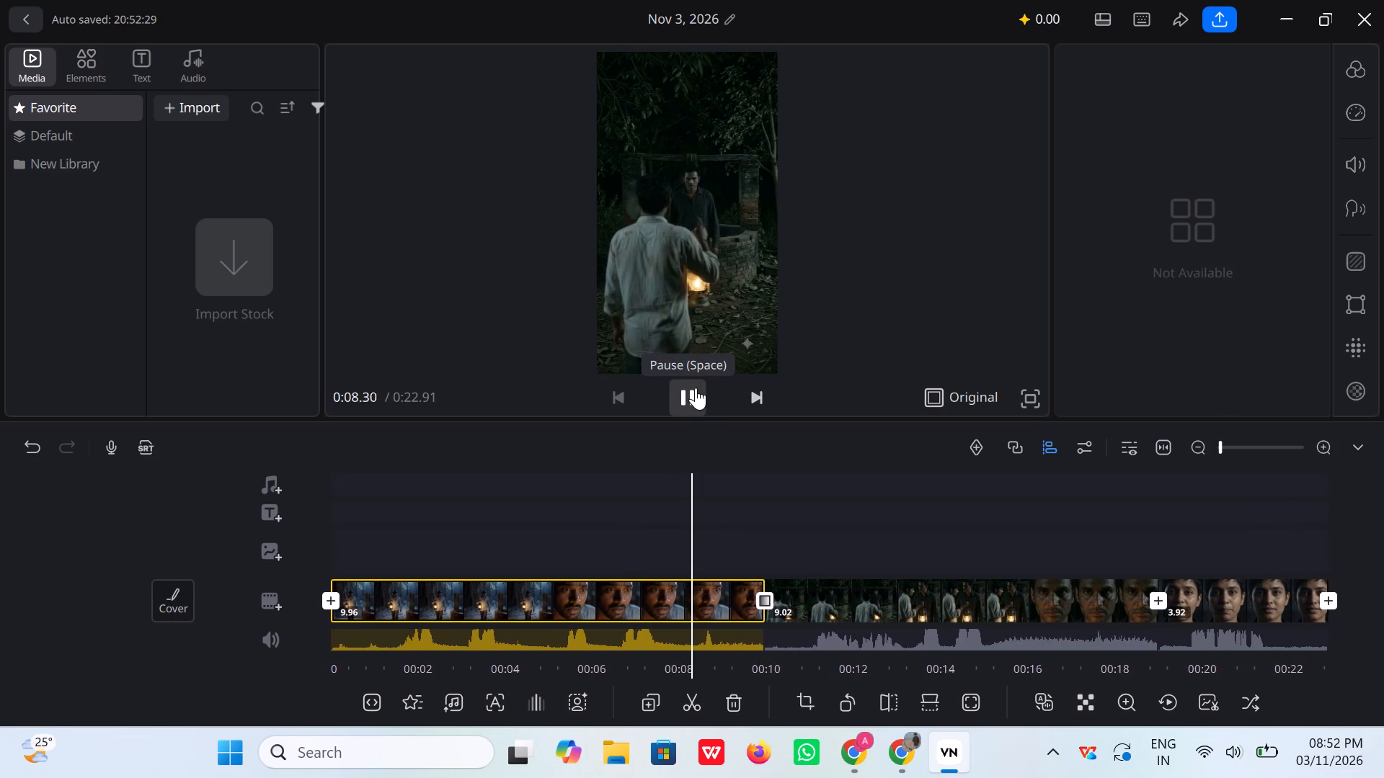
drag(600, 506, 1383, 514)
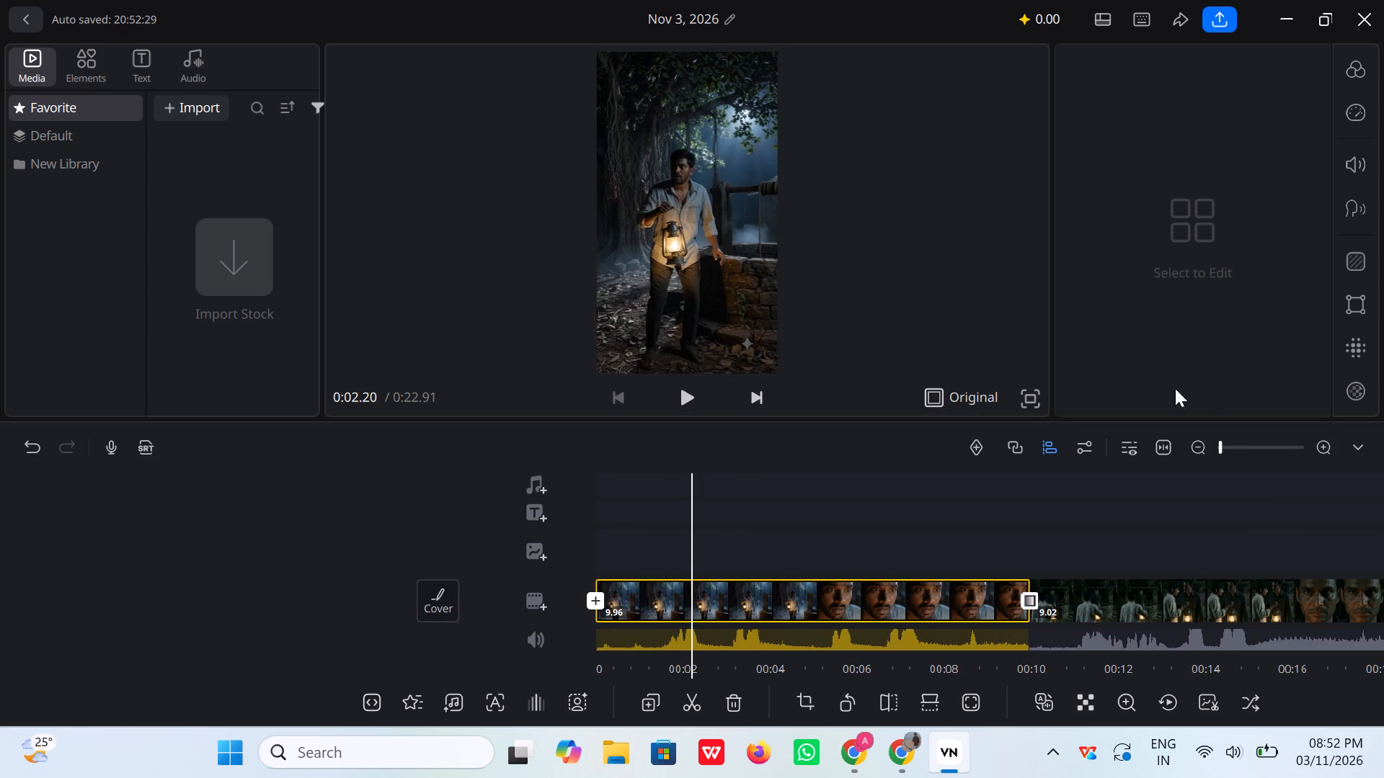
click(693, 386)
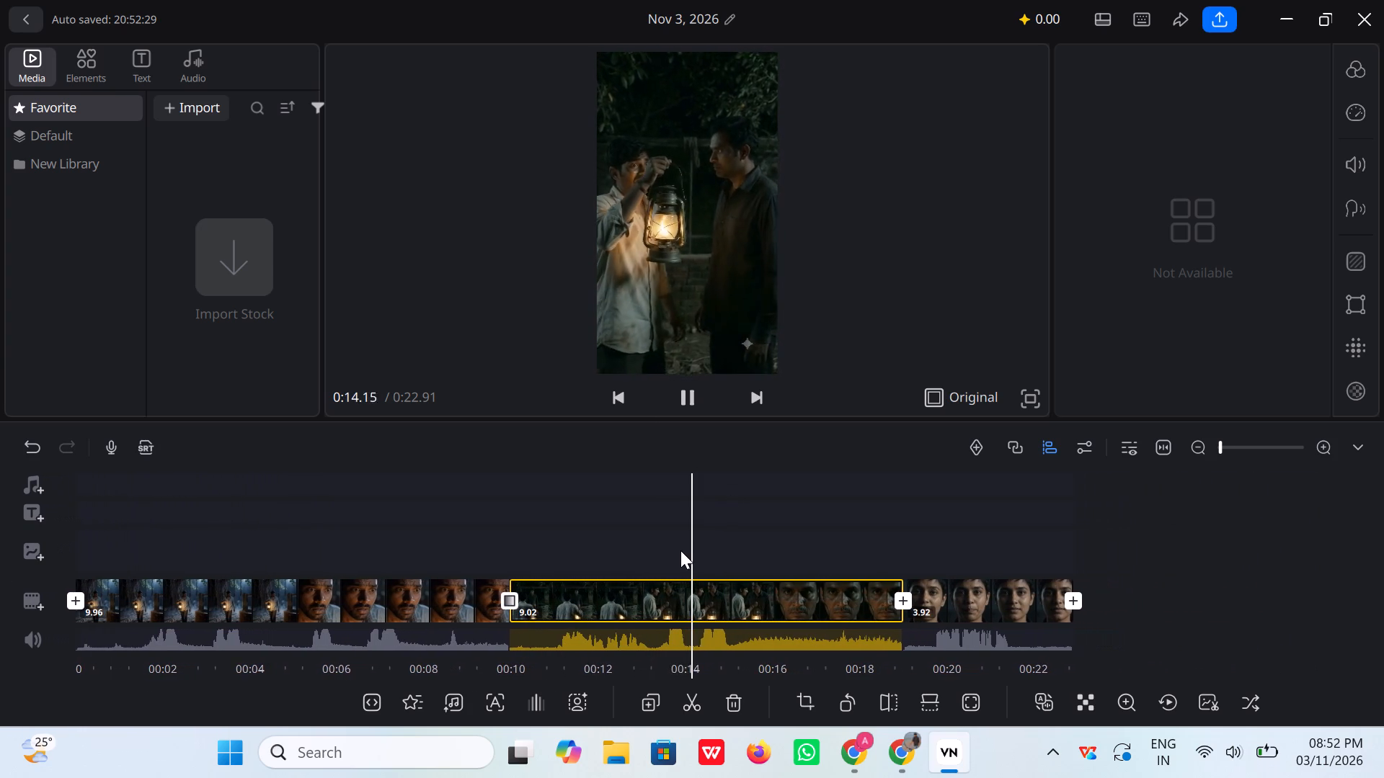
drag(670, 578, 766, 597)
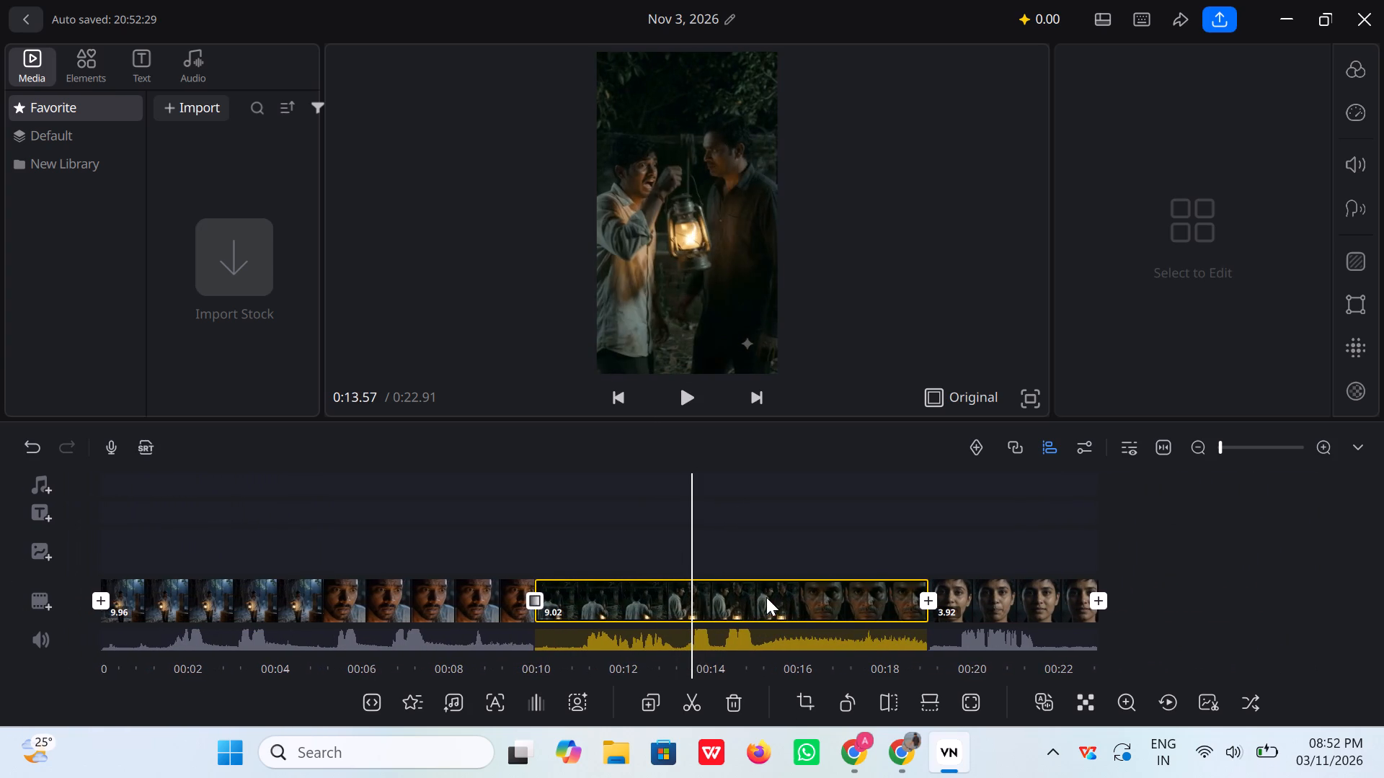
drag(766, 597, 768, 597)
click(683, 398)
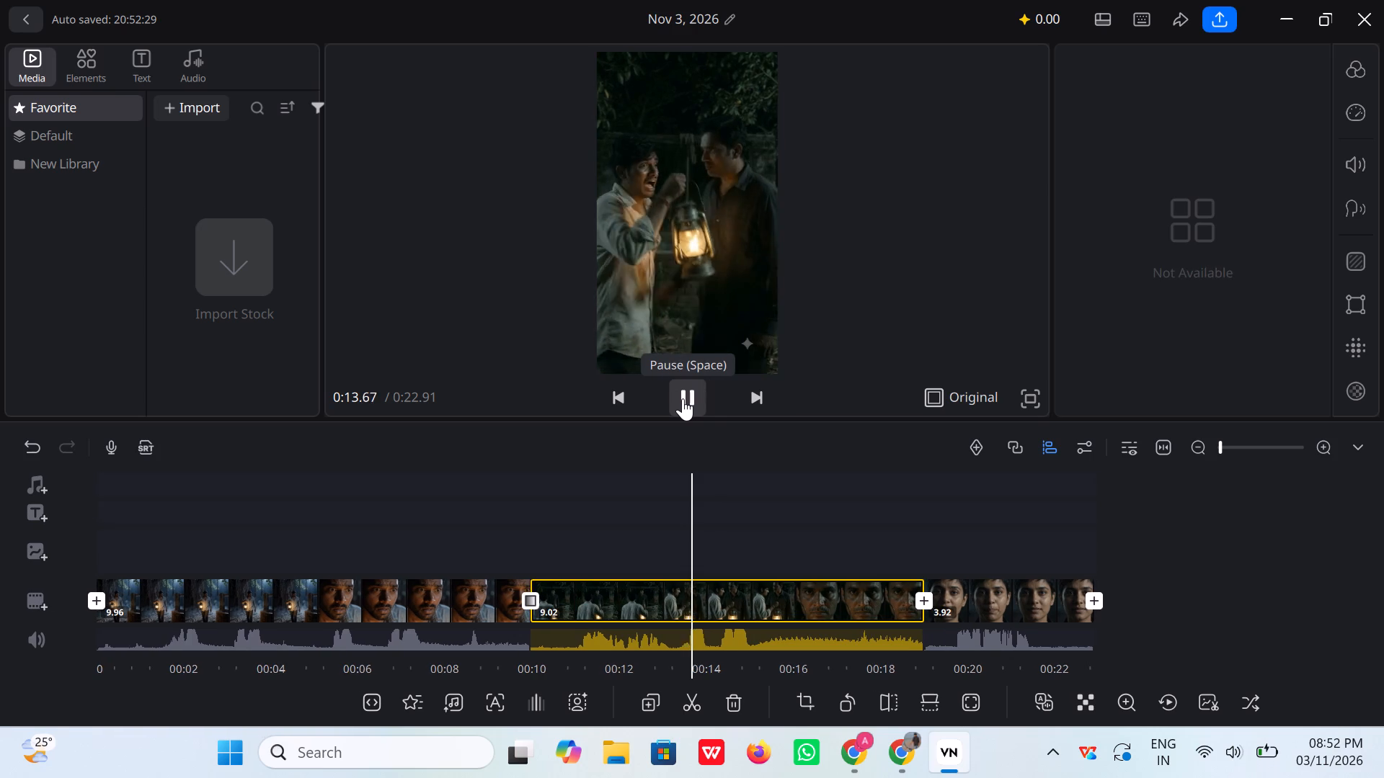
click(683, 398)
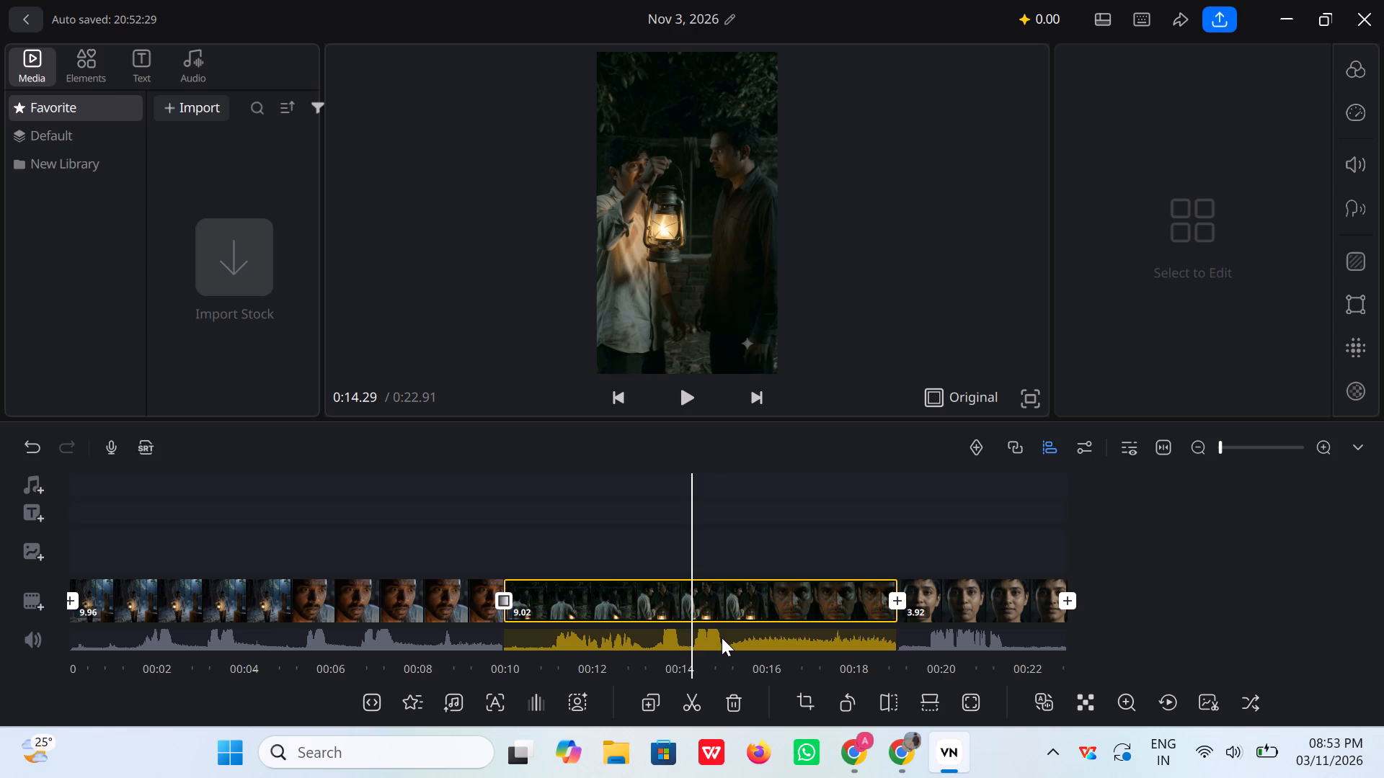
click(684, 698)
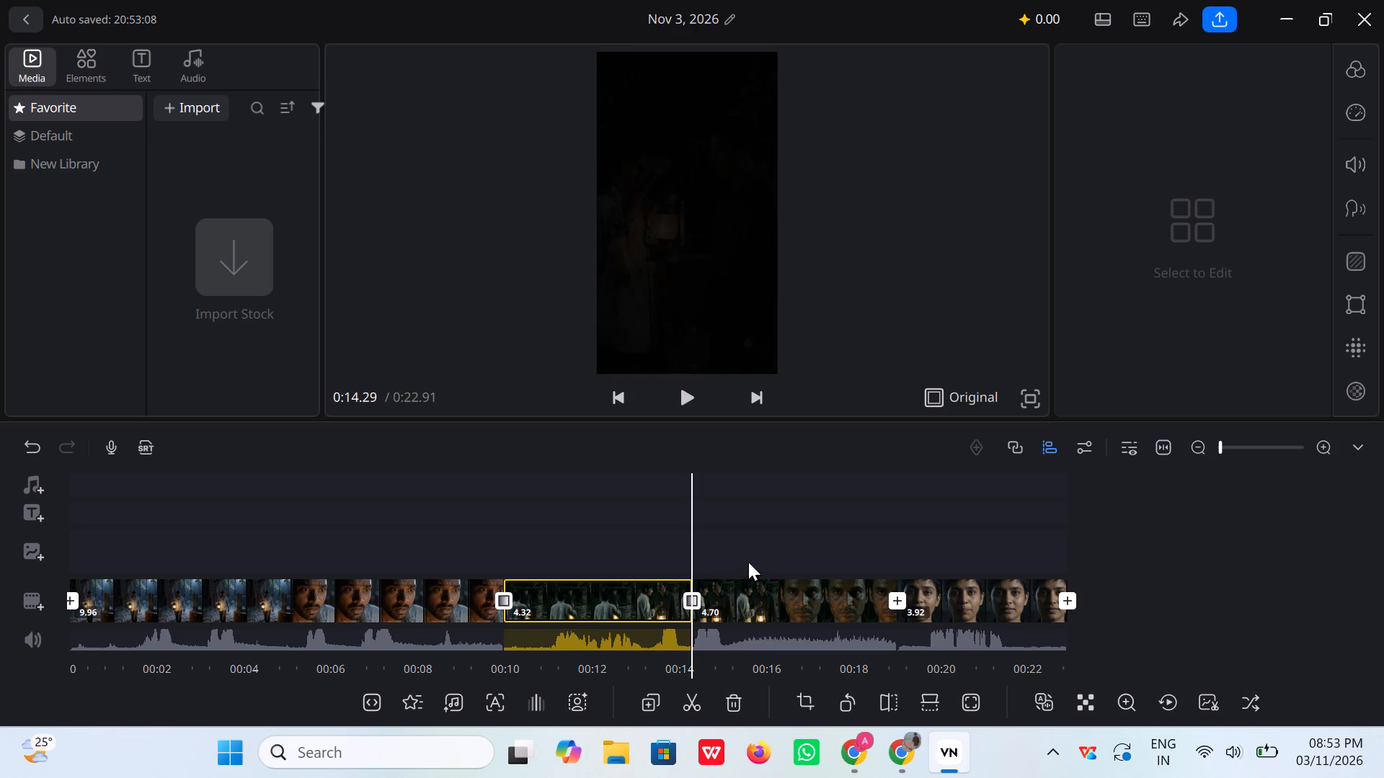
Split the rear part of the confrontation clip at about 0:16.15 and delete the piece between the two cuts.
click(738, 590)
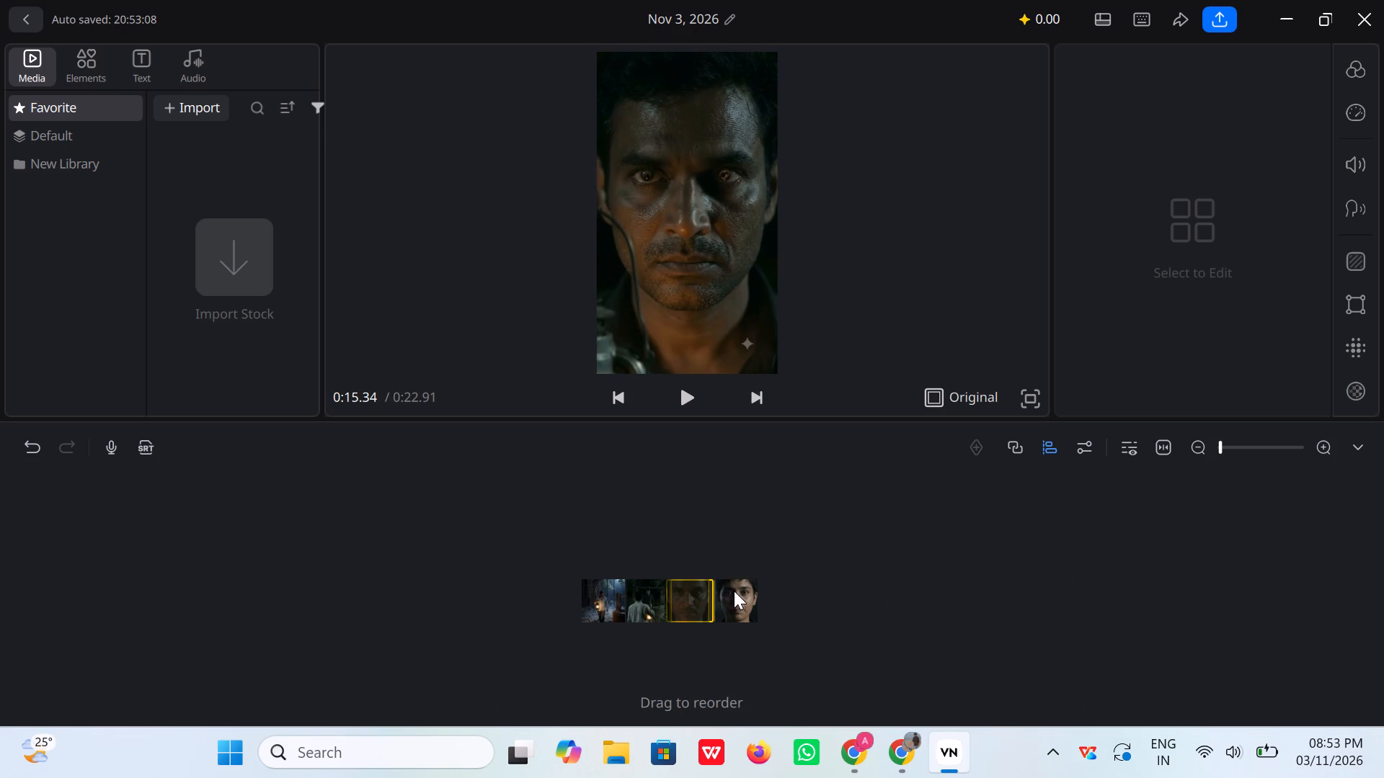
drag(767, 535, 733, 532)
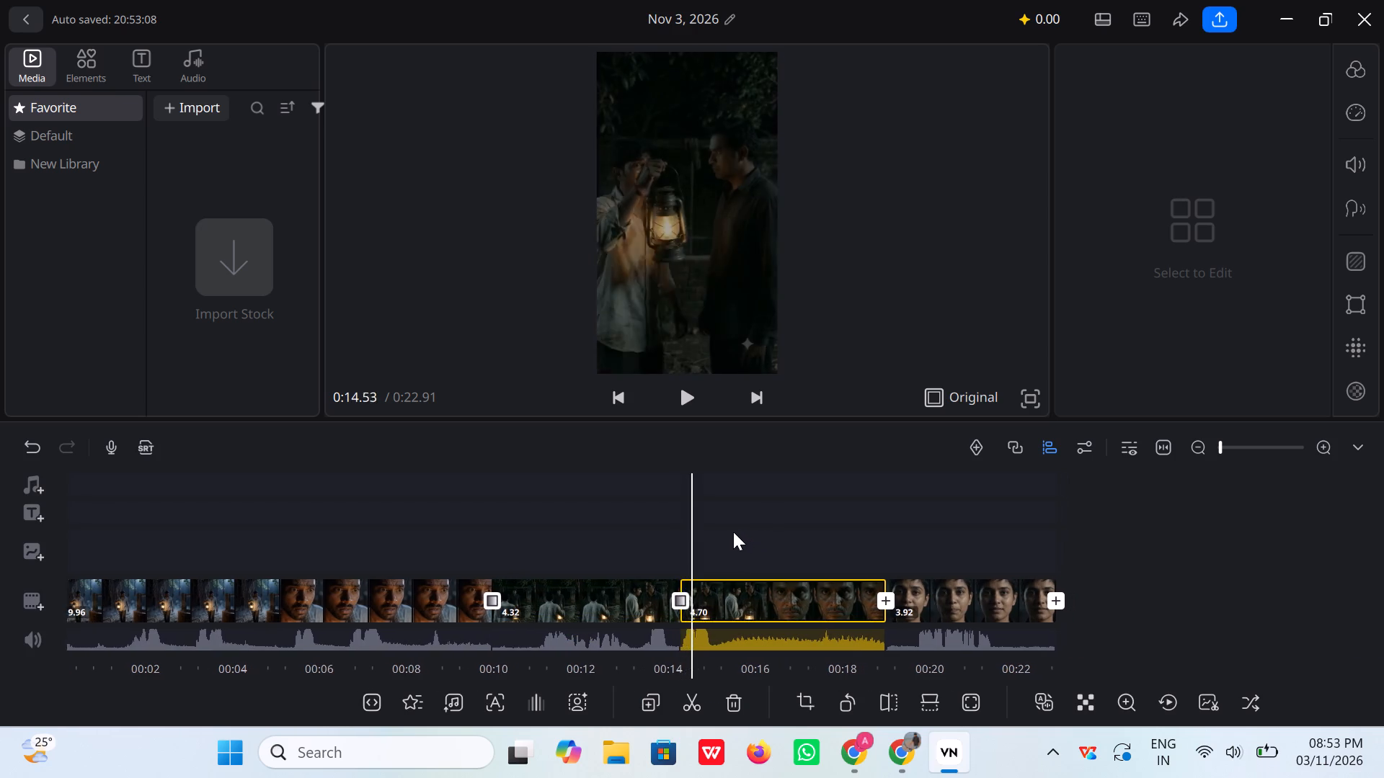
drag(733, 532, 776, 535)
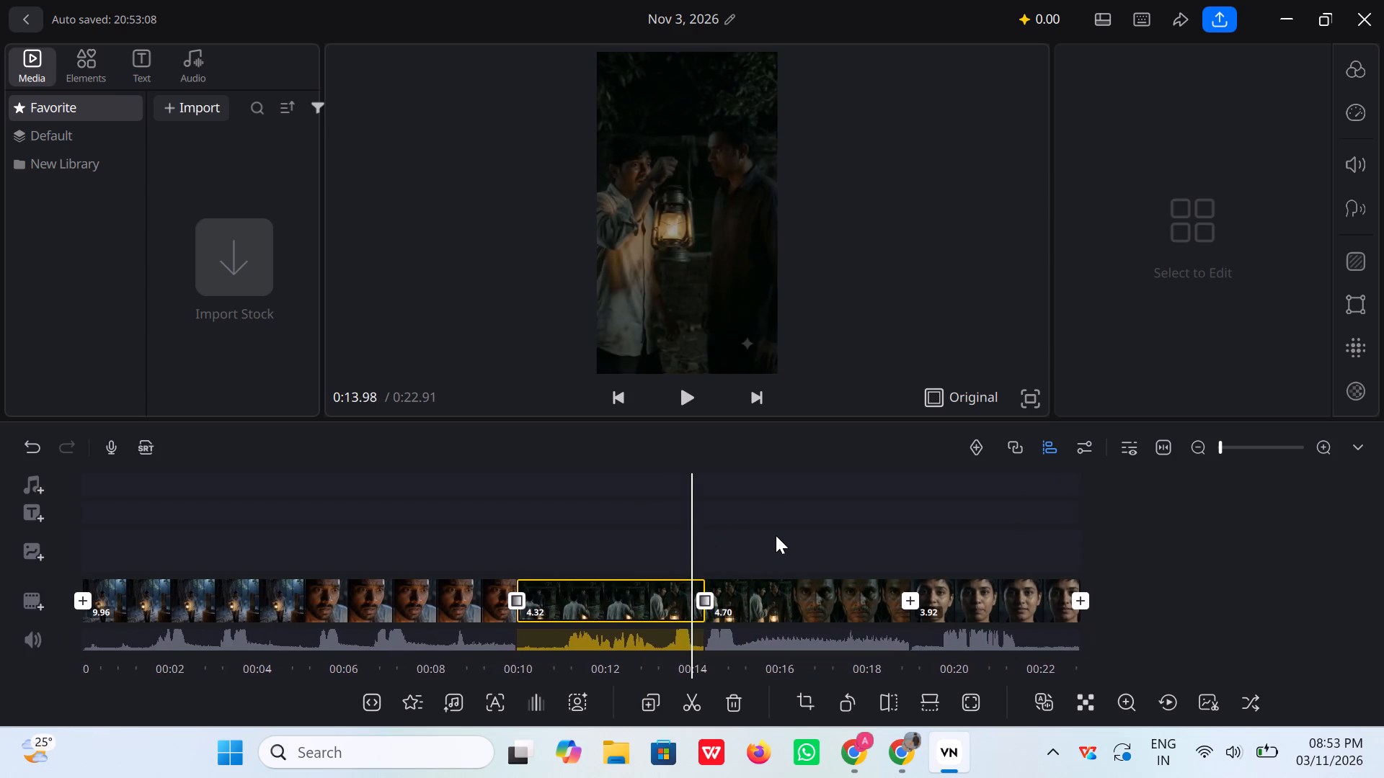
drag(776, 535, 791, 532)
click(683, 409)
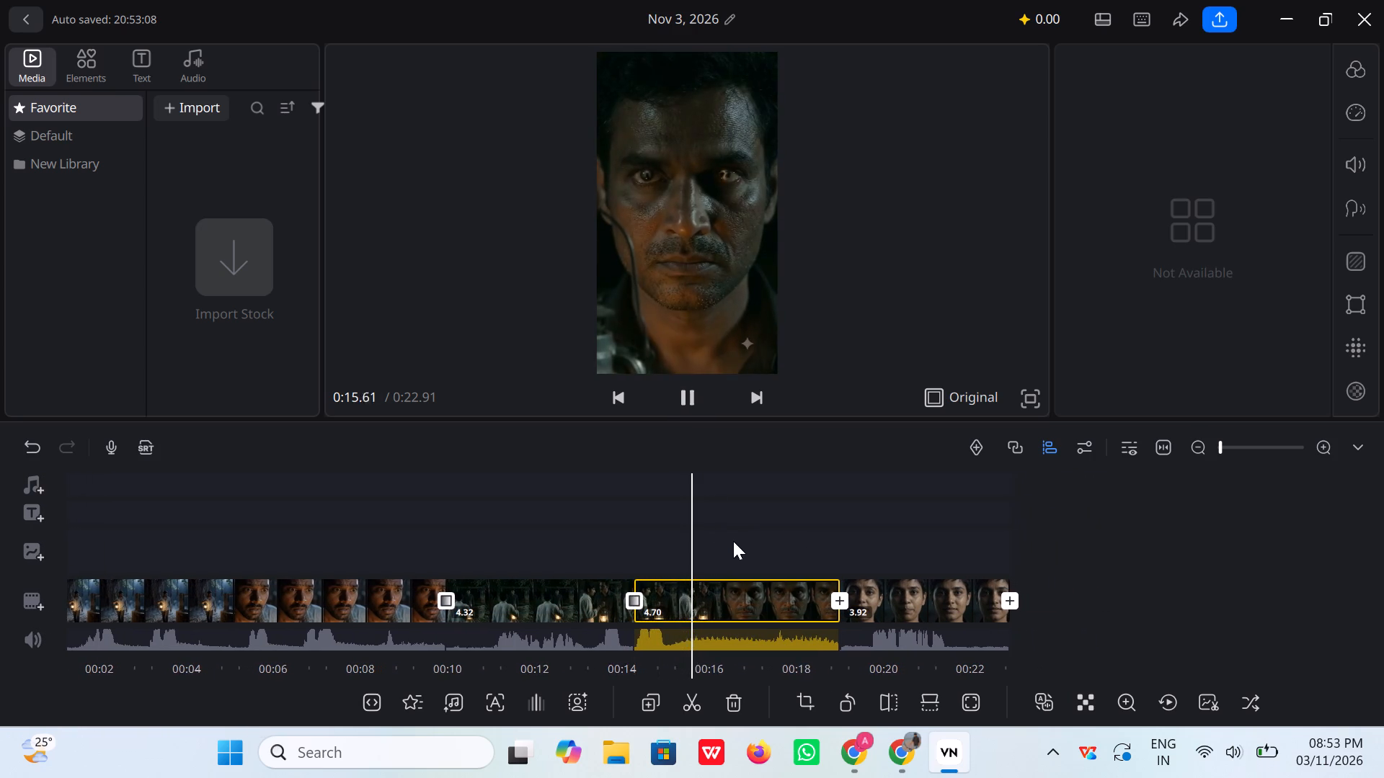
click(753, 548)
drag(615, 530, 684, 566)
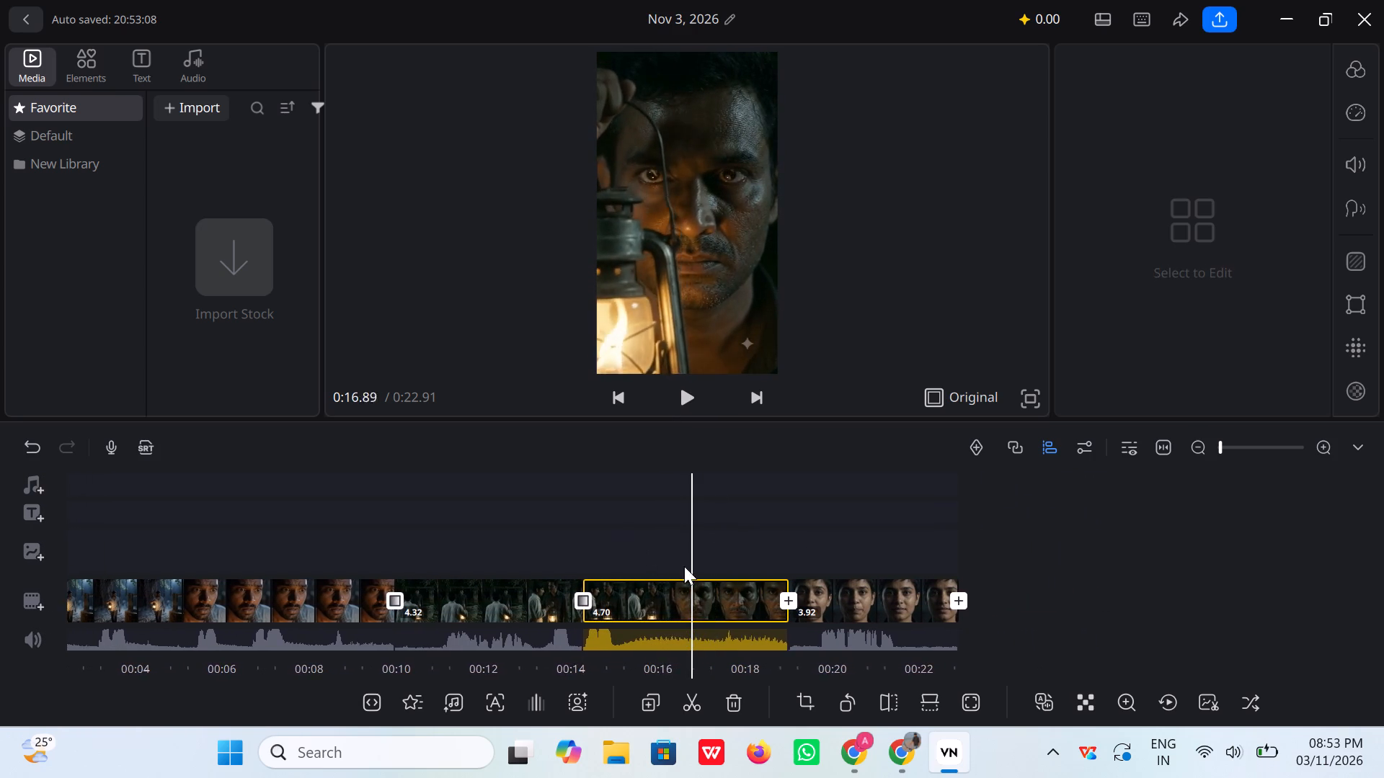
drag(684, 566, 706, 575)
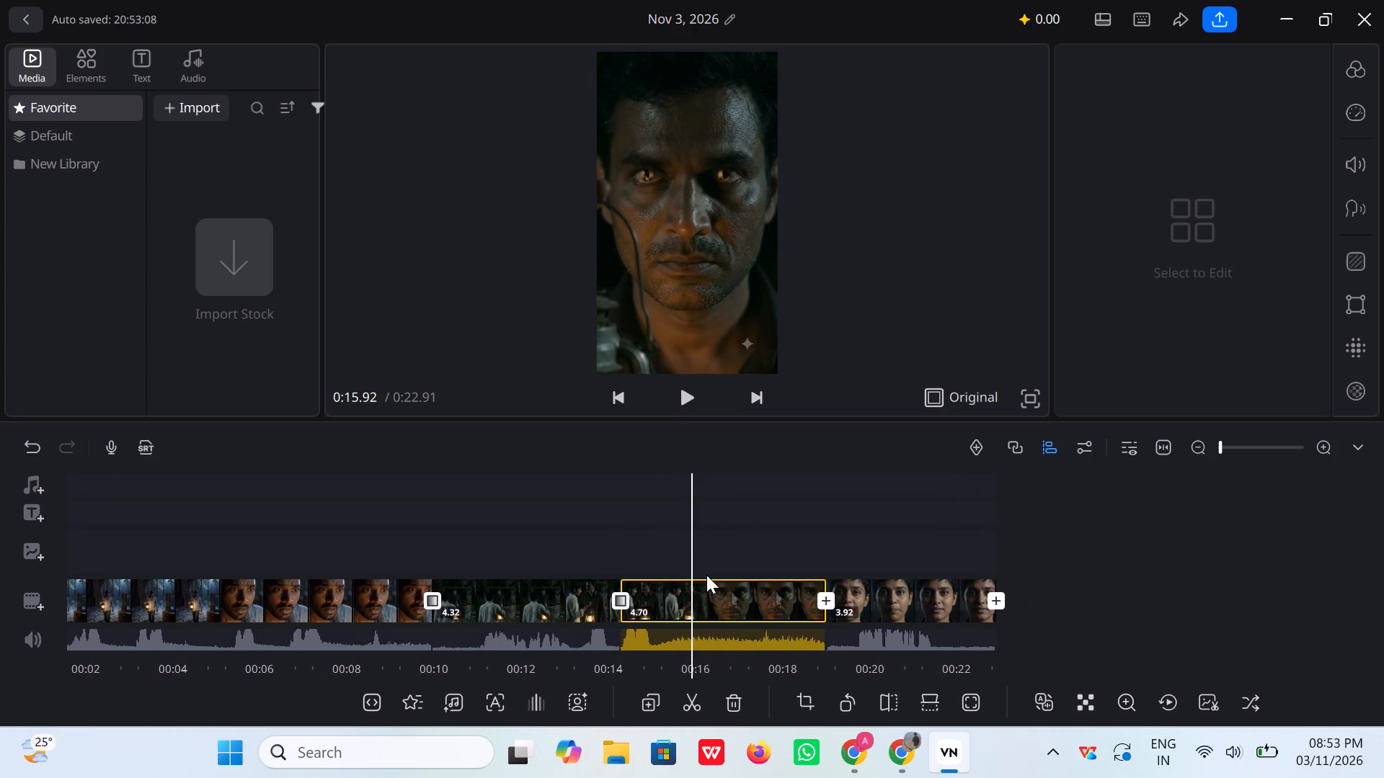
drag(706, 575, 698, 576)
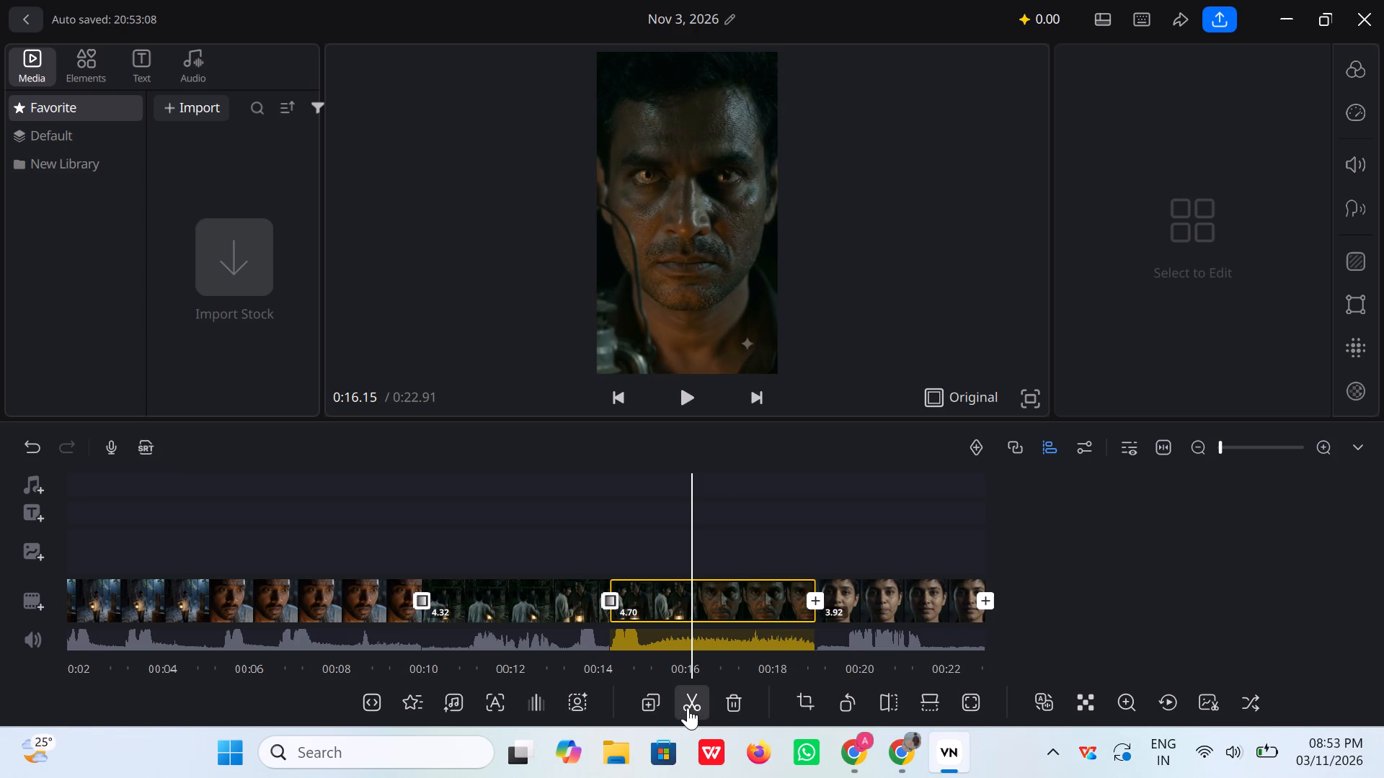
click(688, 707)
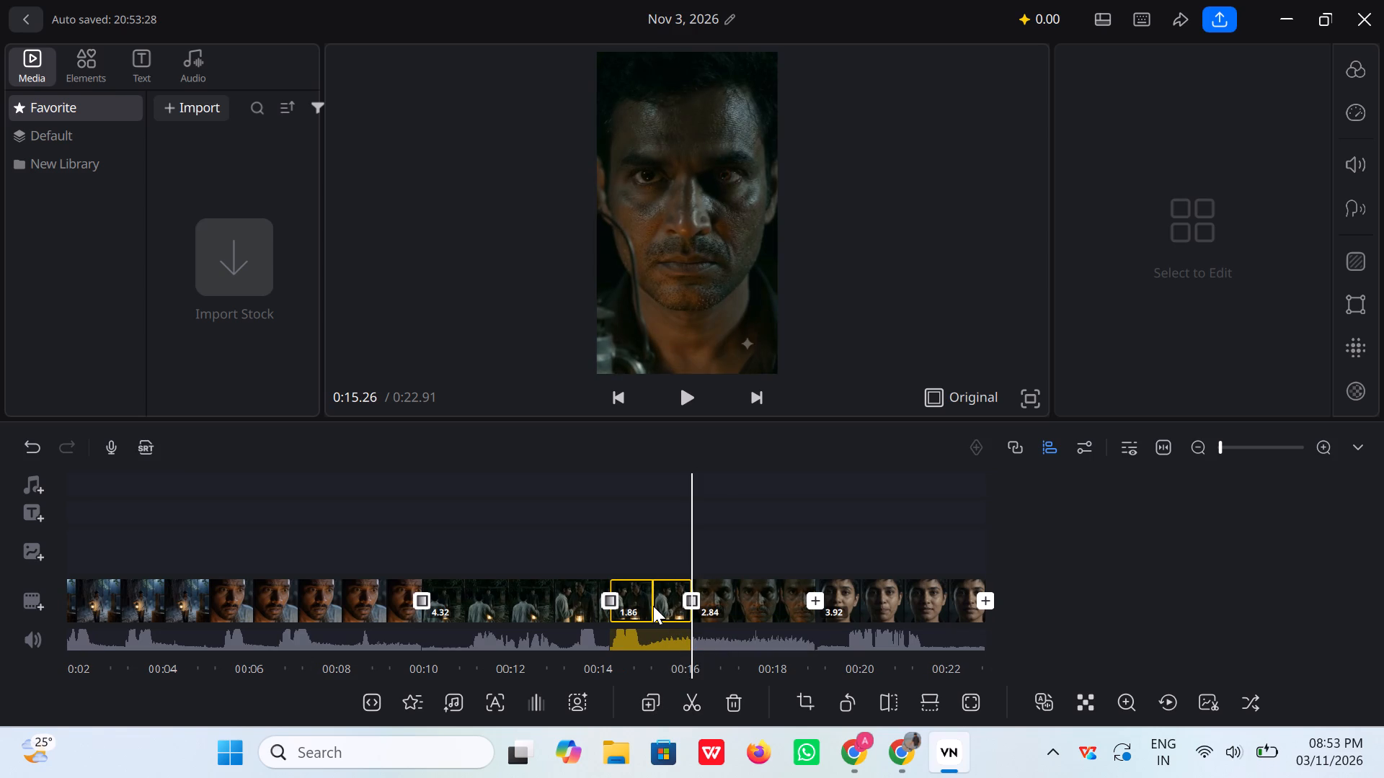
click(653, 606)
key(Delete)
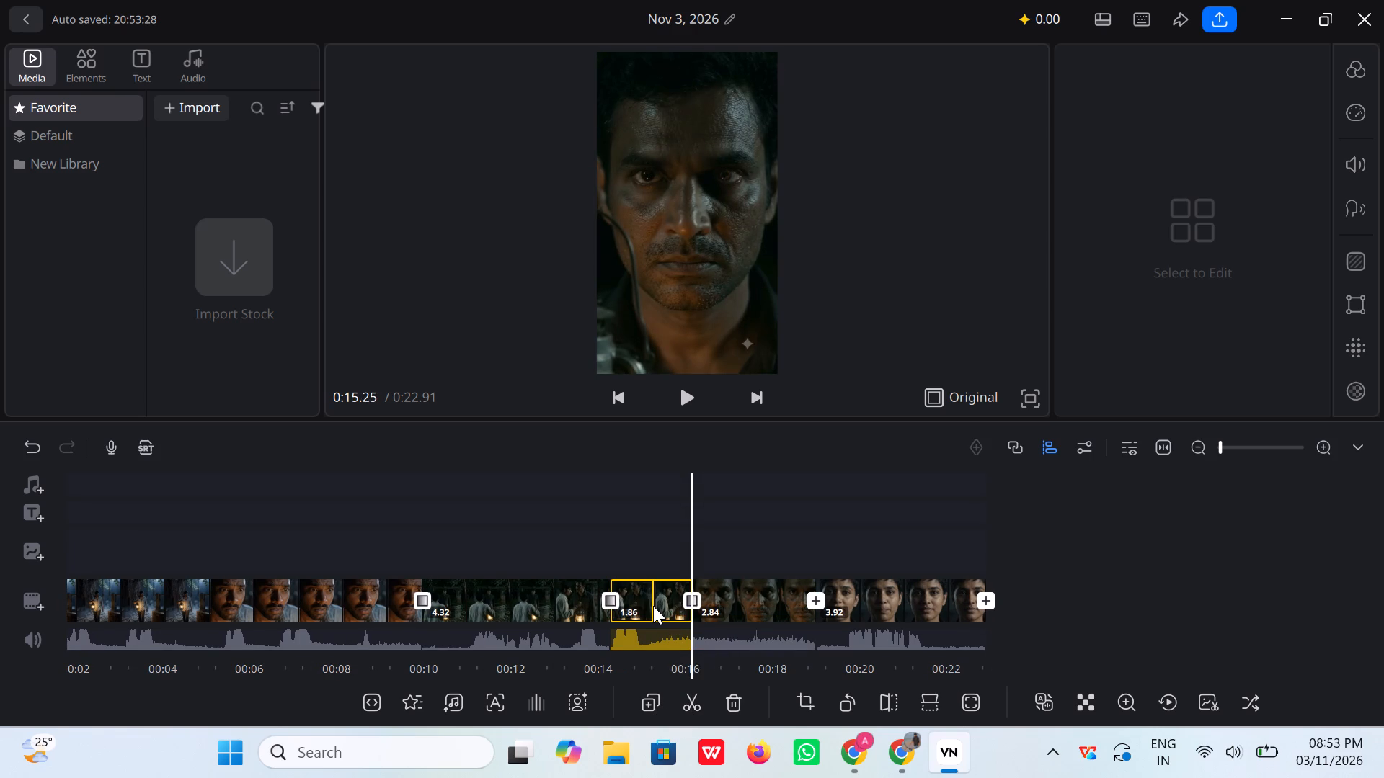
click(734, 546)
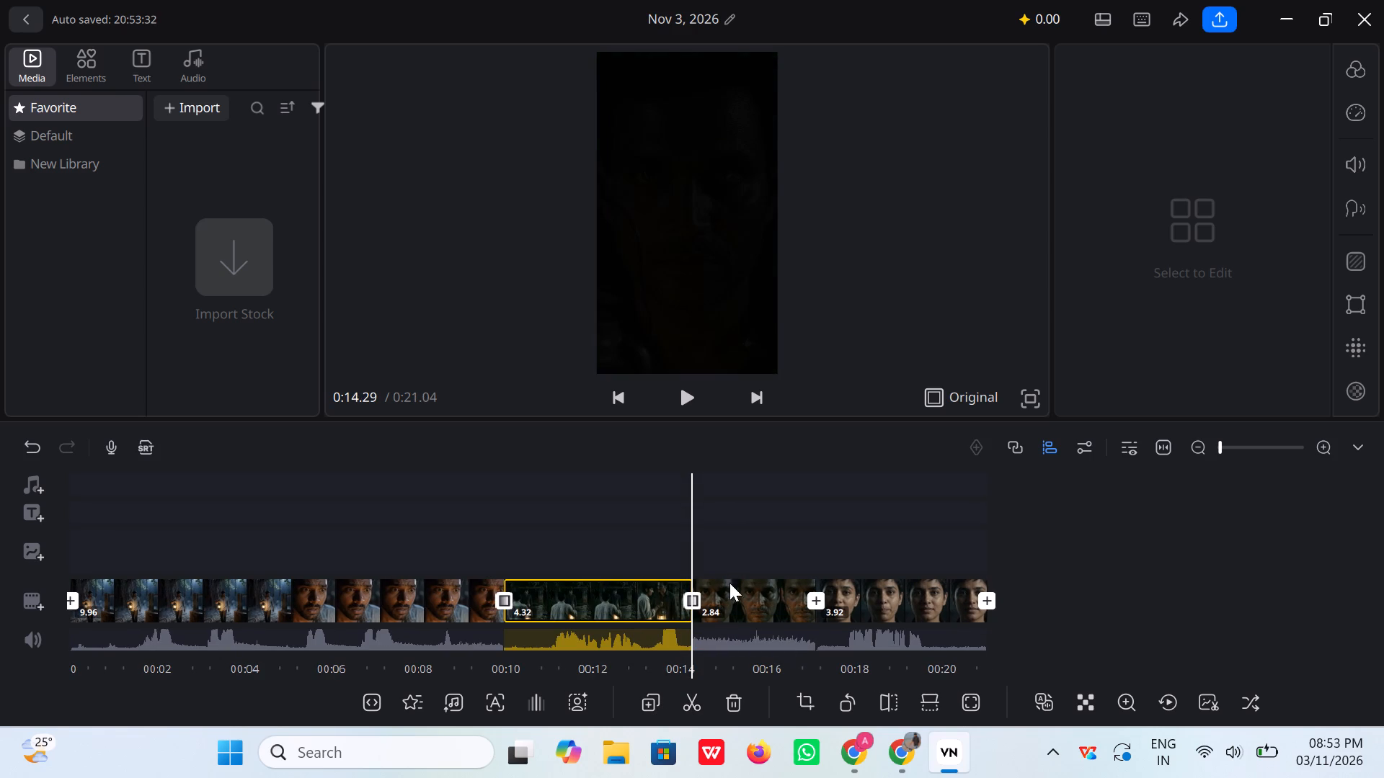
Change the transition between the two-men lantern shot and the man's lantern close-up to Zoom 1 with a duration of 0.8.
click(737, 596)
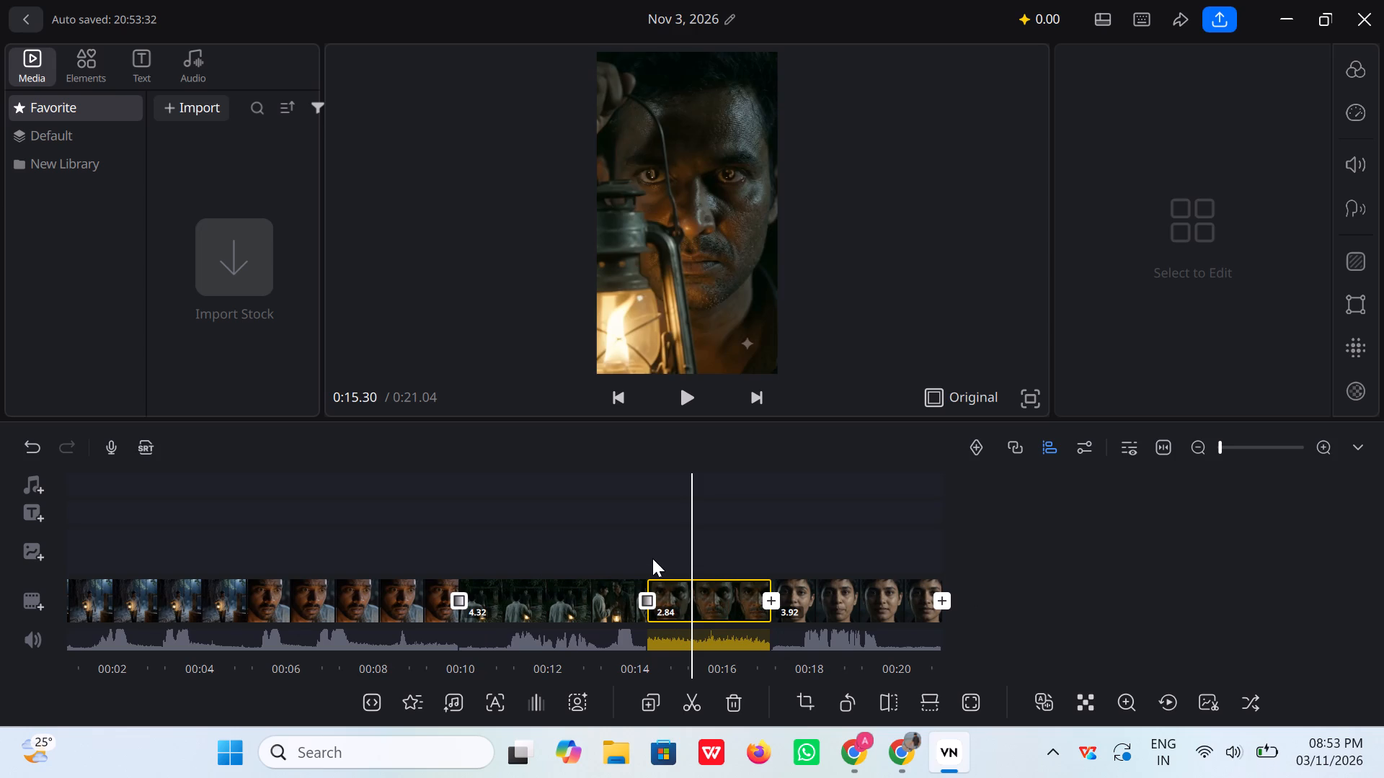
drag(642, 551, 722, 564)
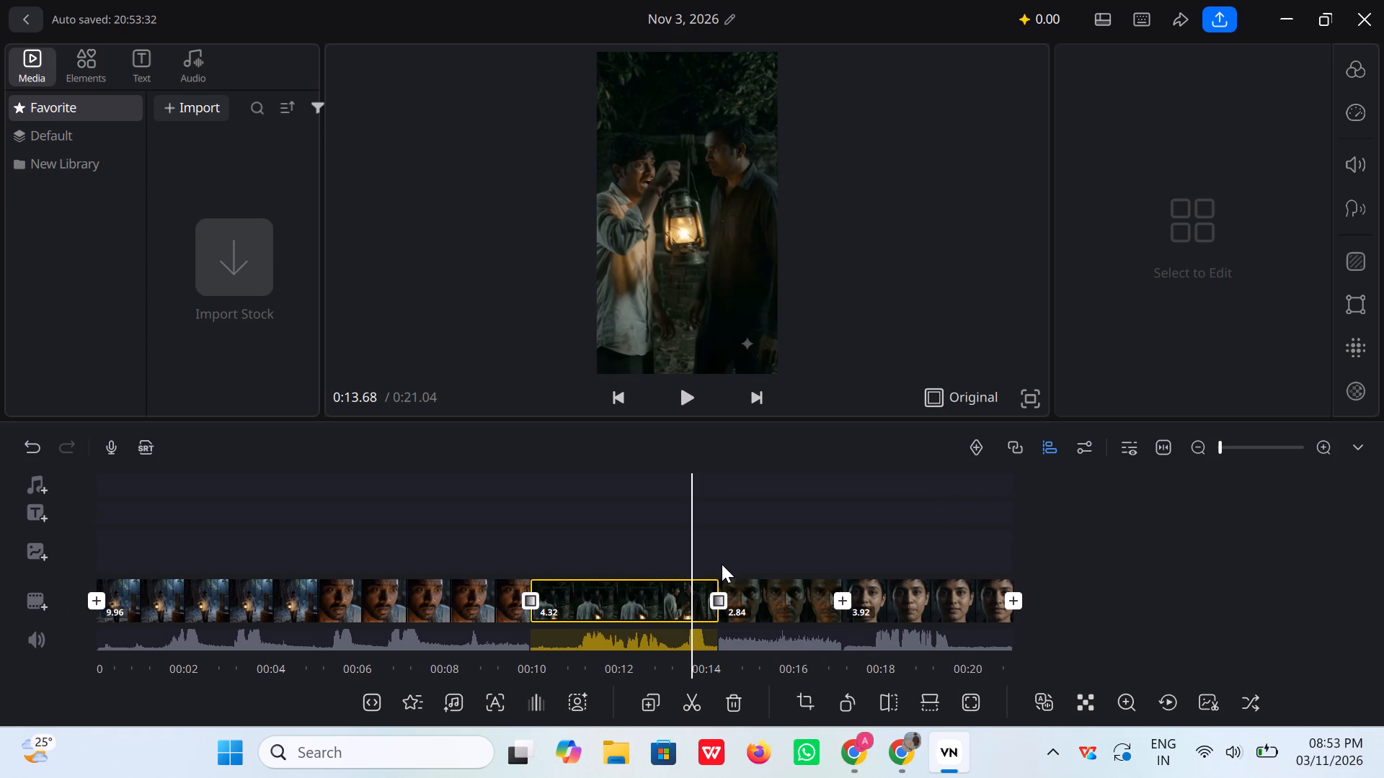
drag(722, 564, 707, 577)
click(694, 594)
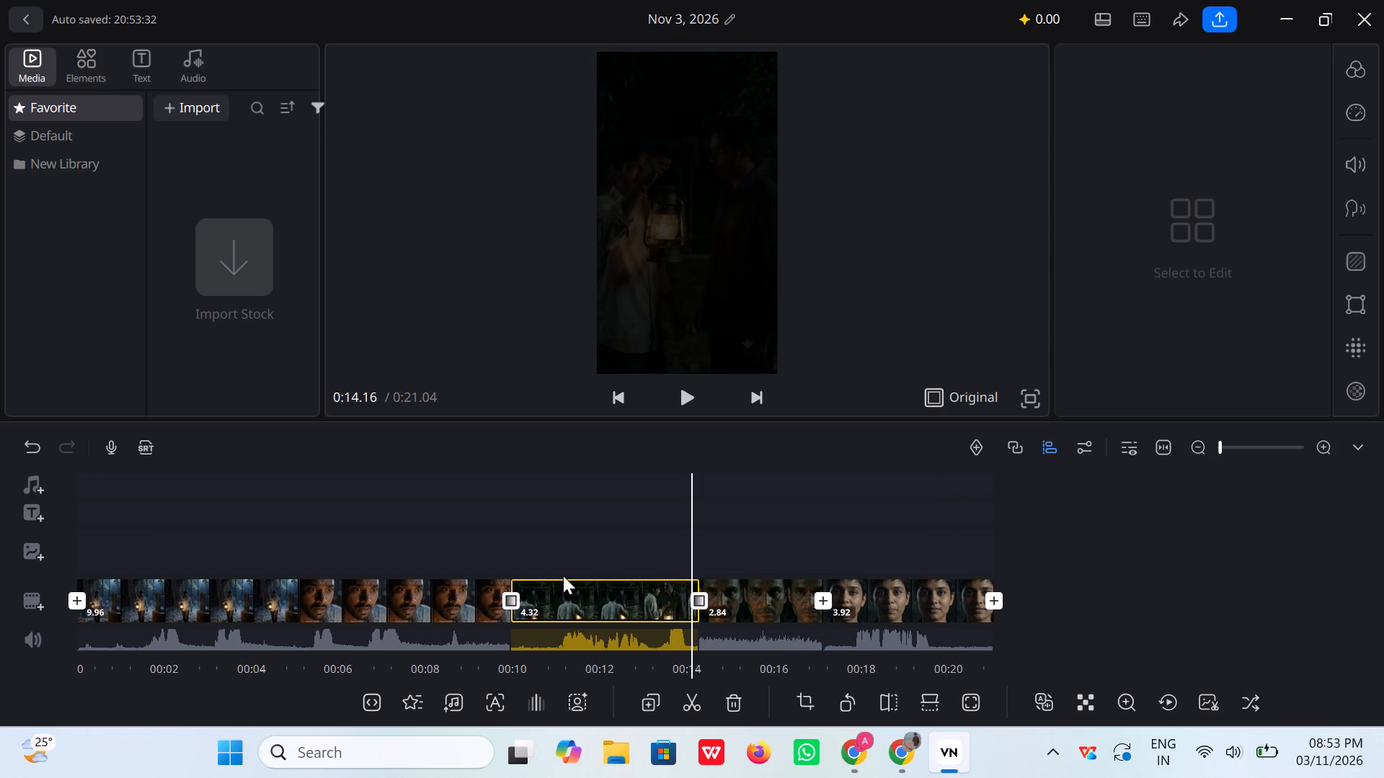
click(700, 603)
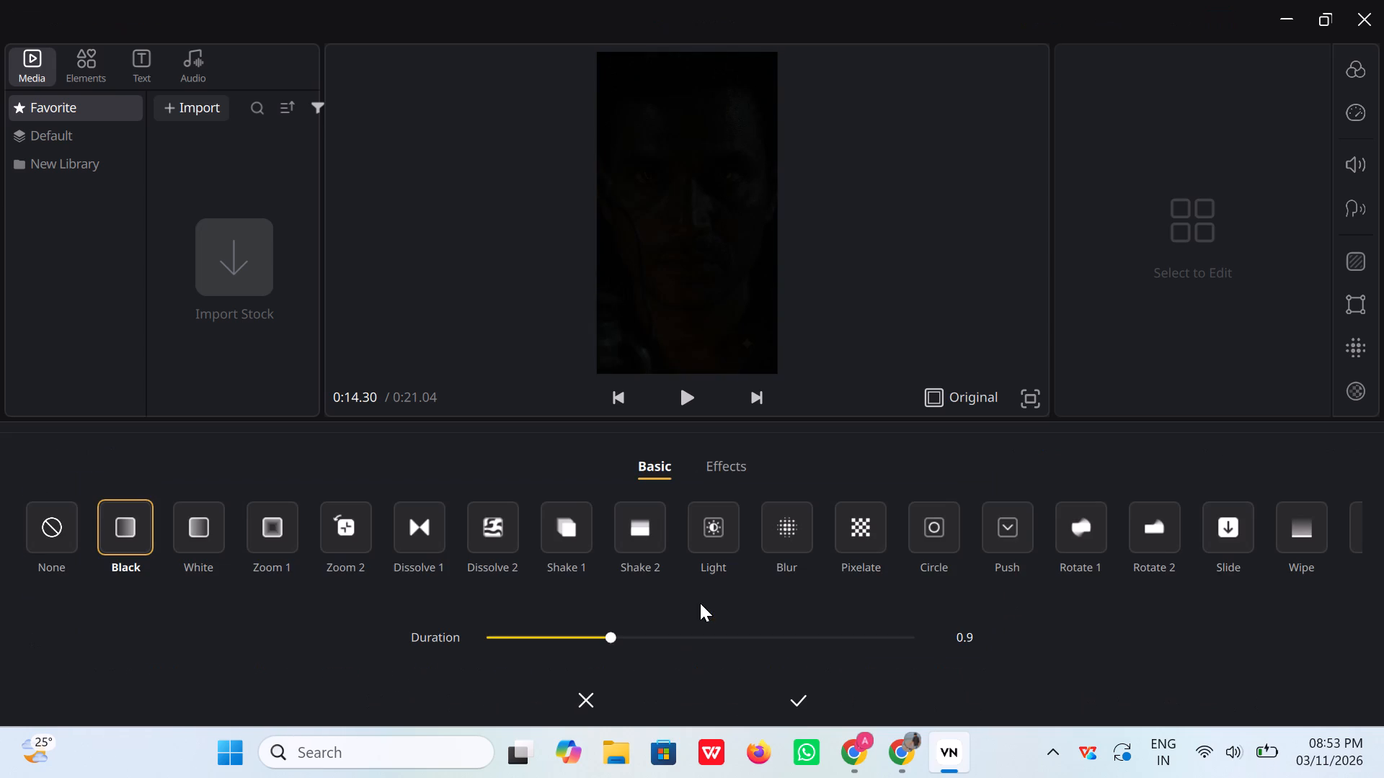
click(271, 538)
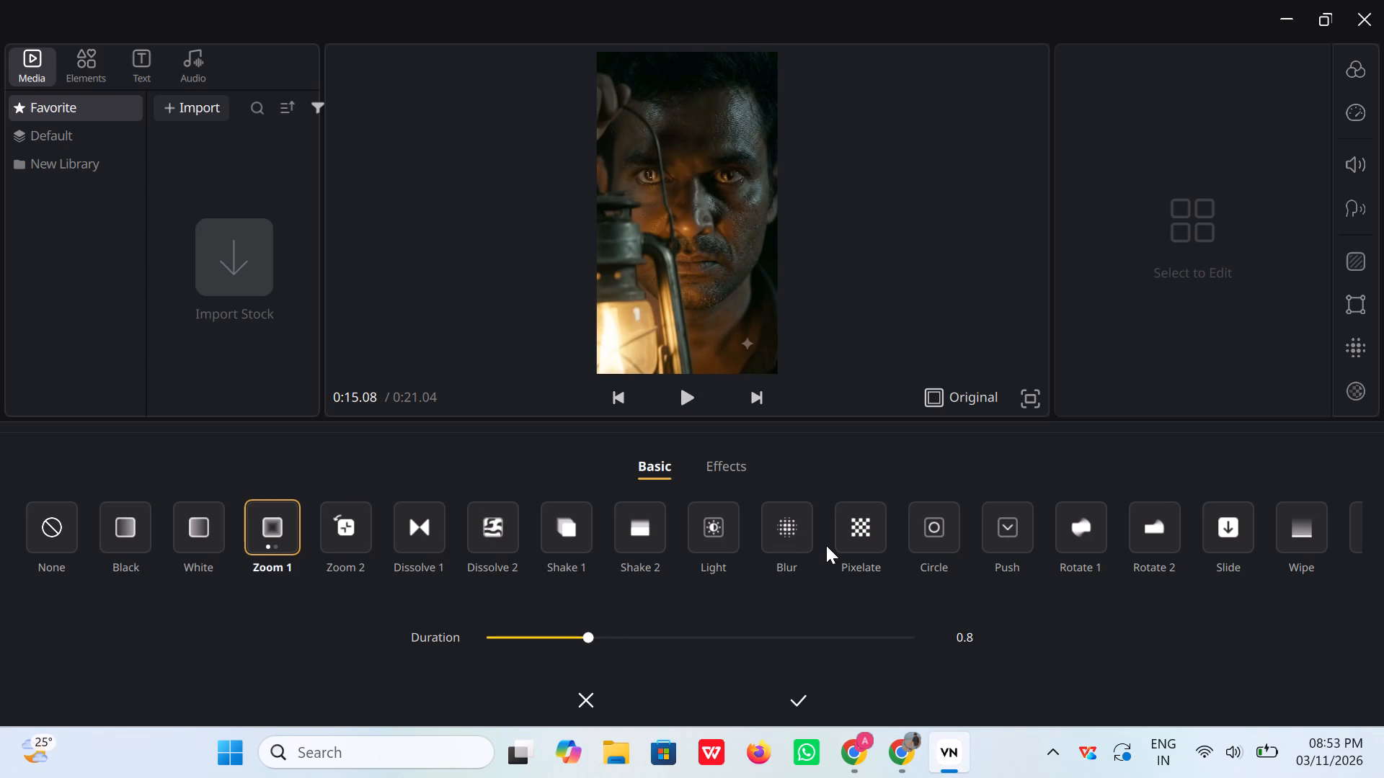
scroll(884, 518, left, 4)
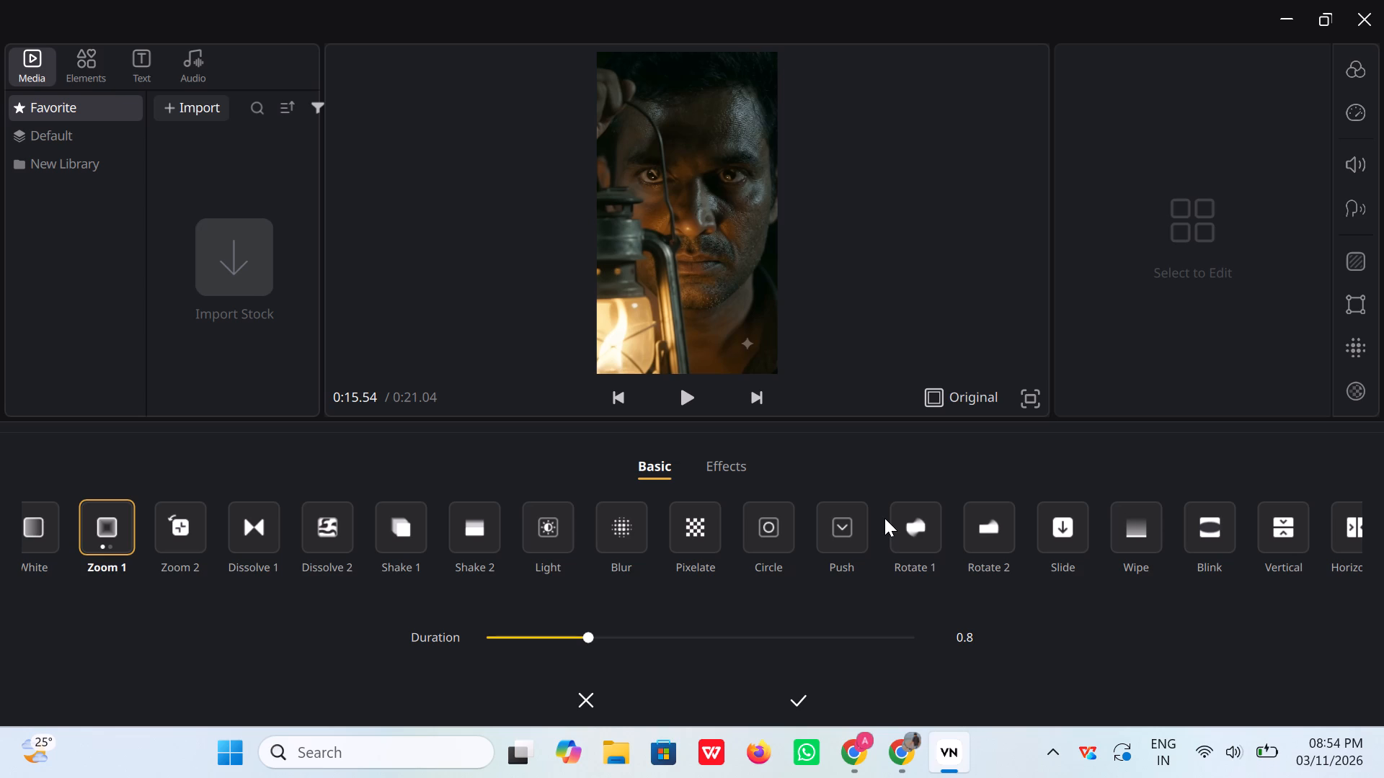
click(795, 703)
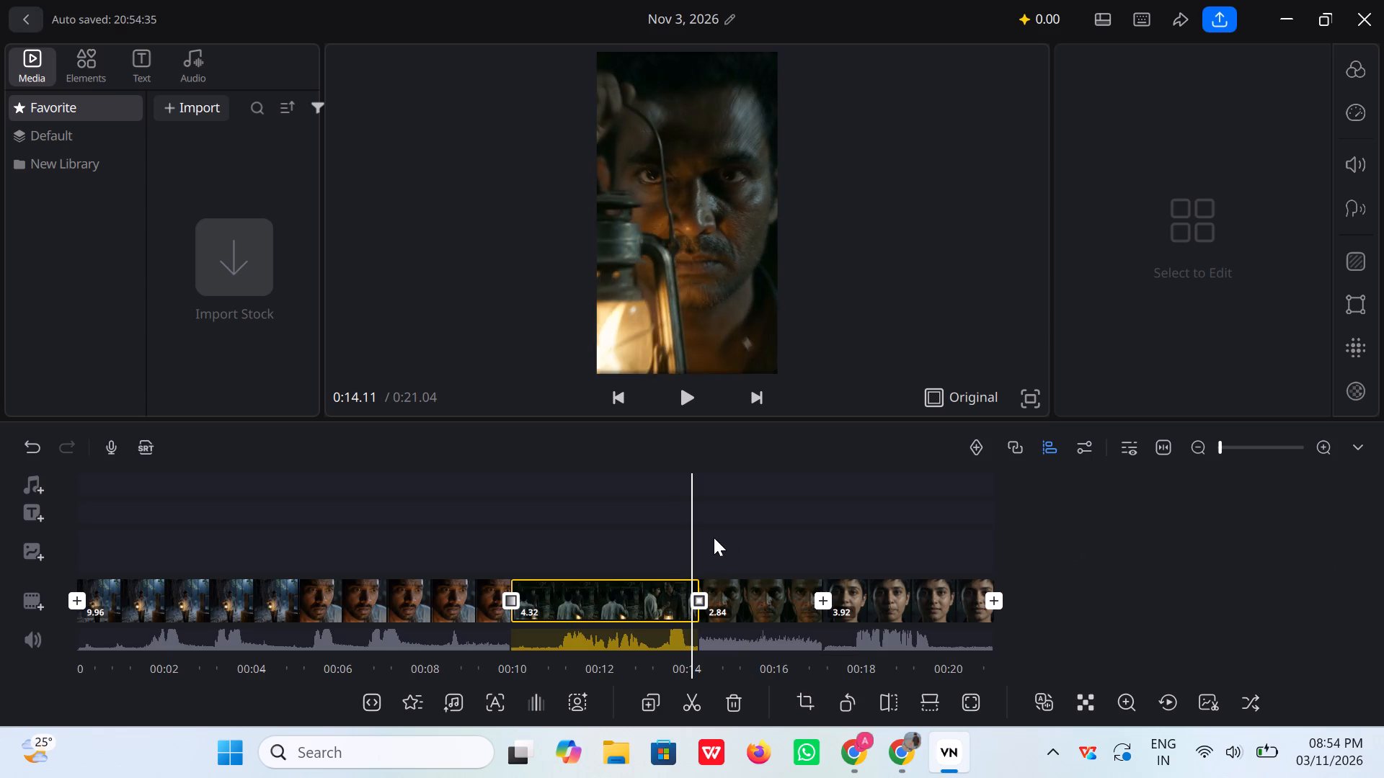
Play through the Zoom 1 transition, and add a Black transition of 0.8 between the man's lantern close-up and the woman's clip.
drag(711, 537, 775, 544)
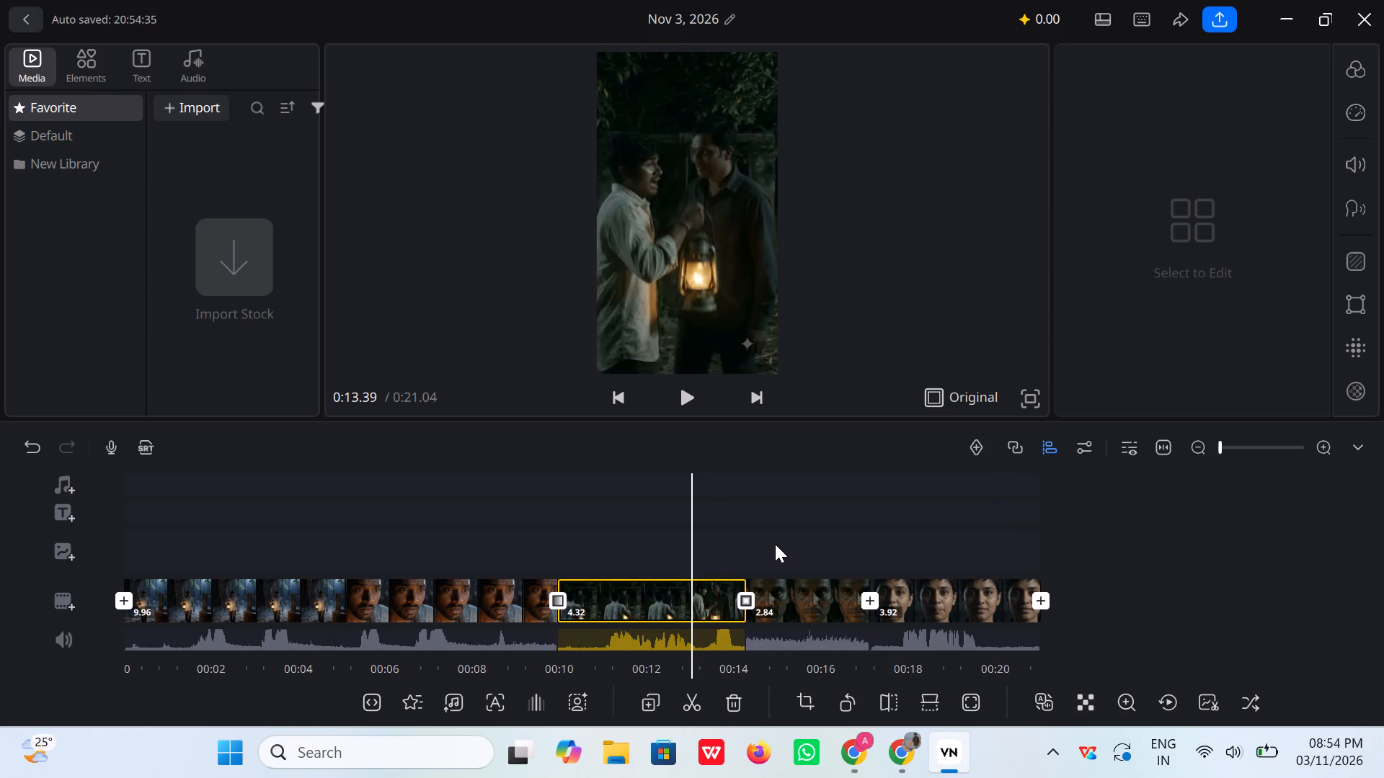
click(677, 388)
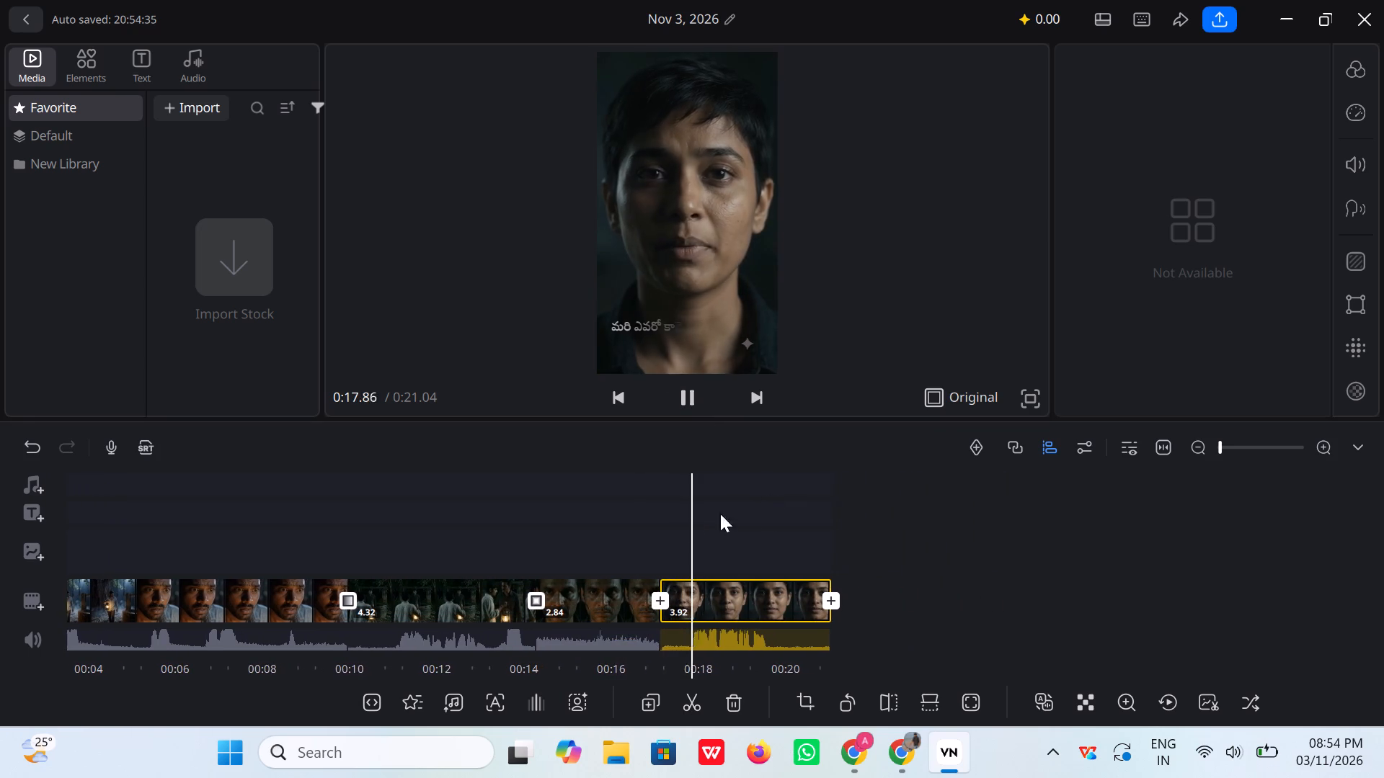
drag(597, 519, 706, 535)
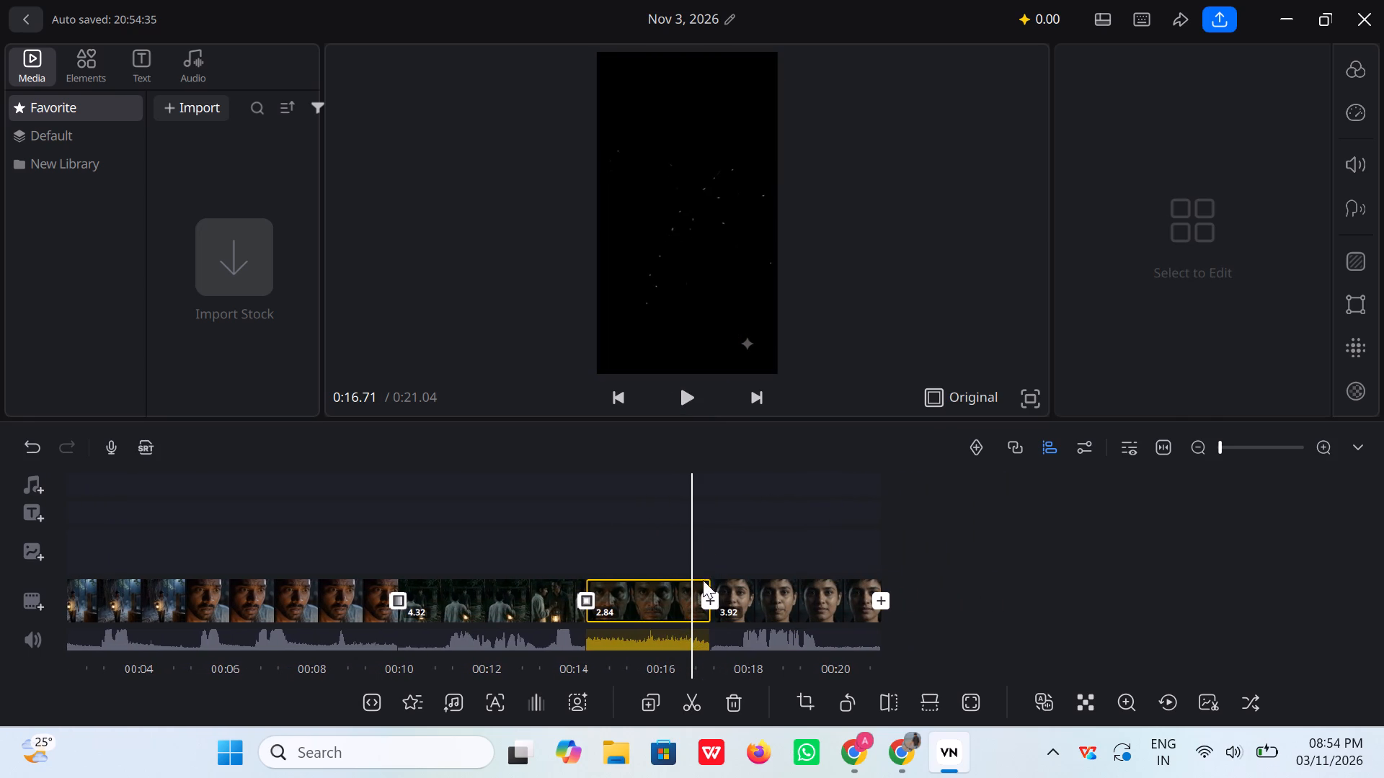
click(711, 598)
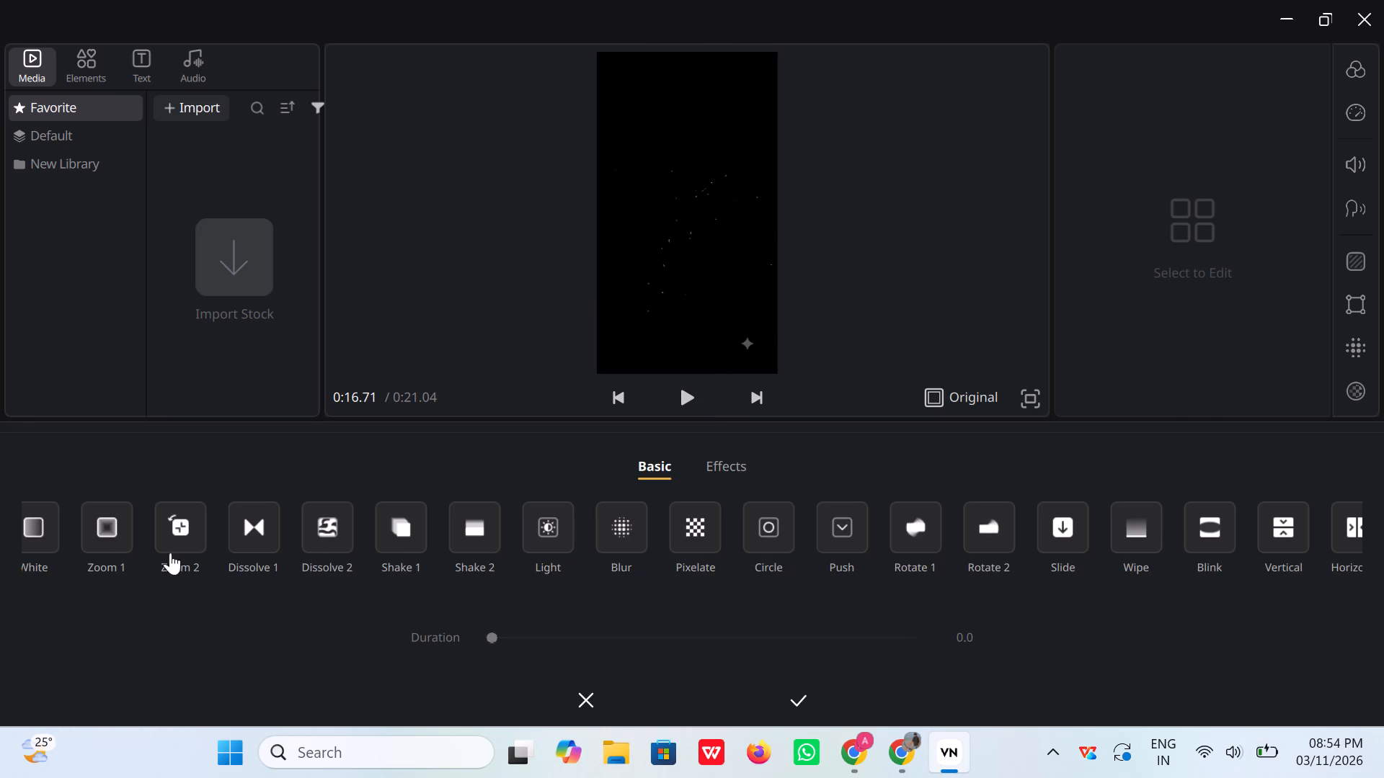
scroll(97, 537, right, 3)
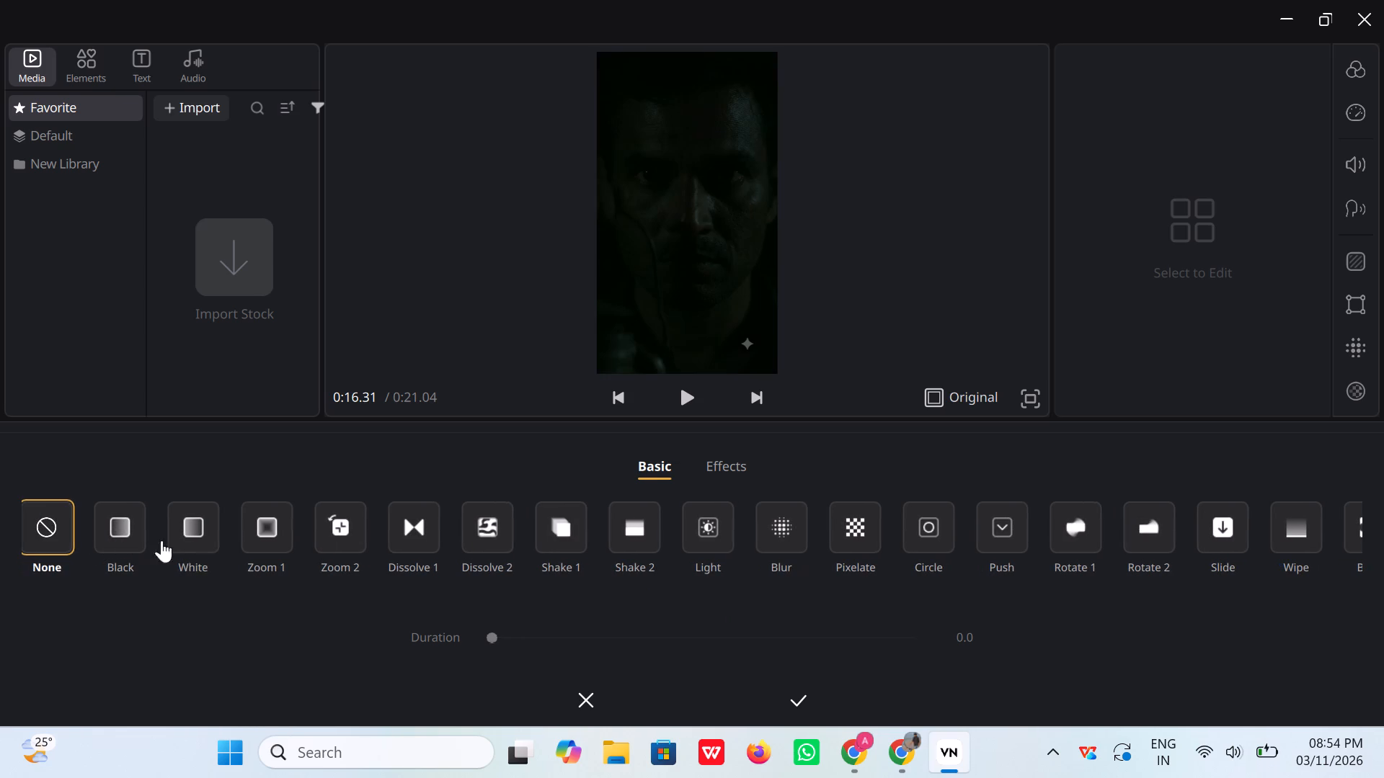
click(128, 542)
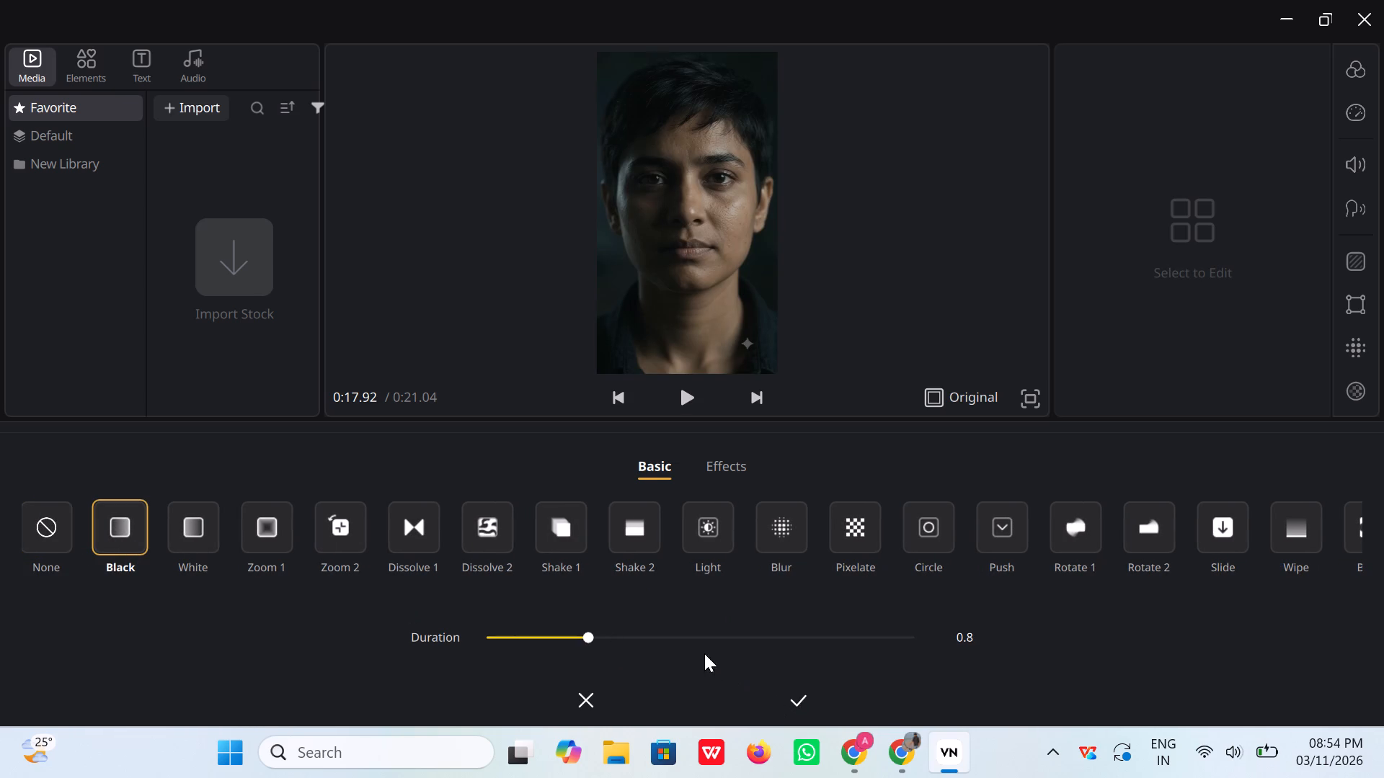
click(807, 705)
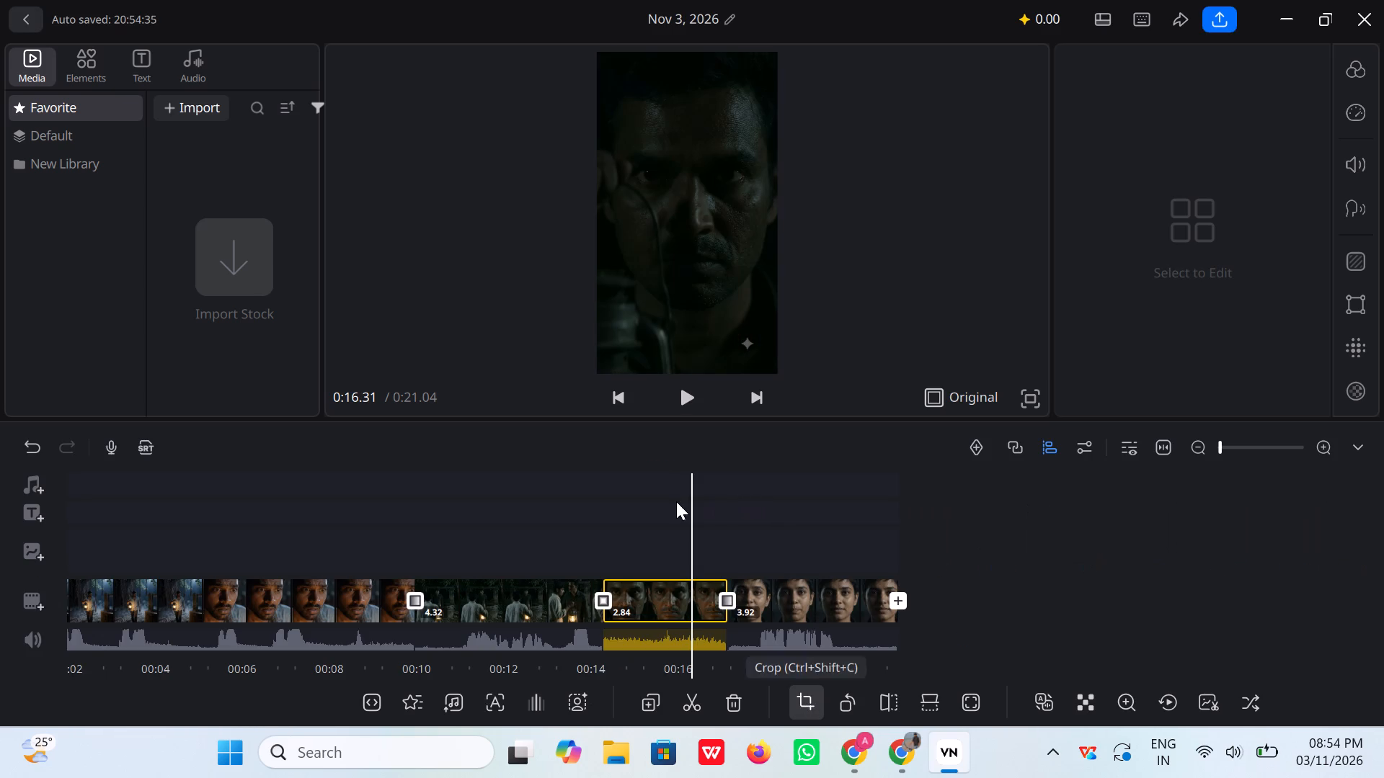
Move the playhead back to the start of the assembled sequence.
drag(640, 535, 1383, 486)
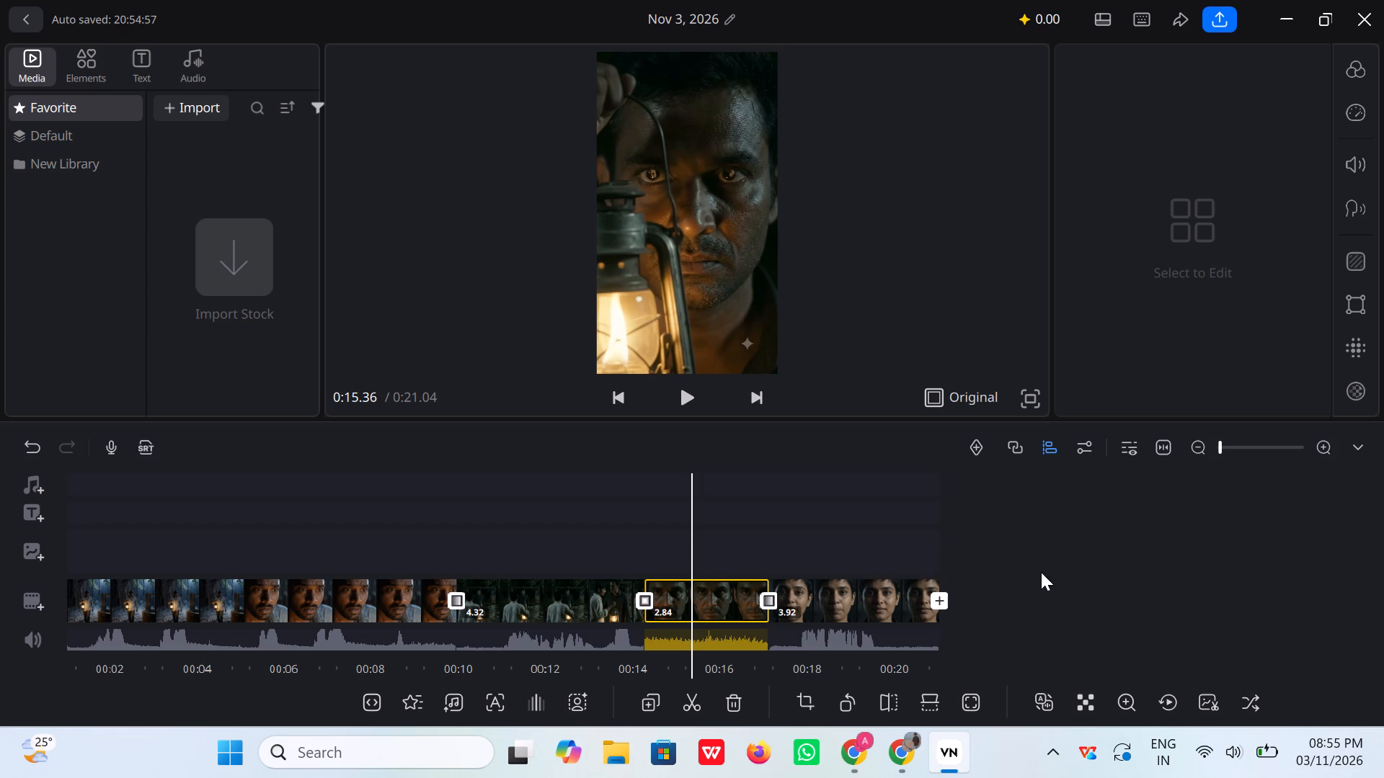
scroll(594, 491, right, 20)
scroll(594, 491, right, 8)
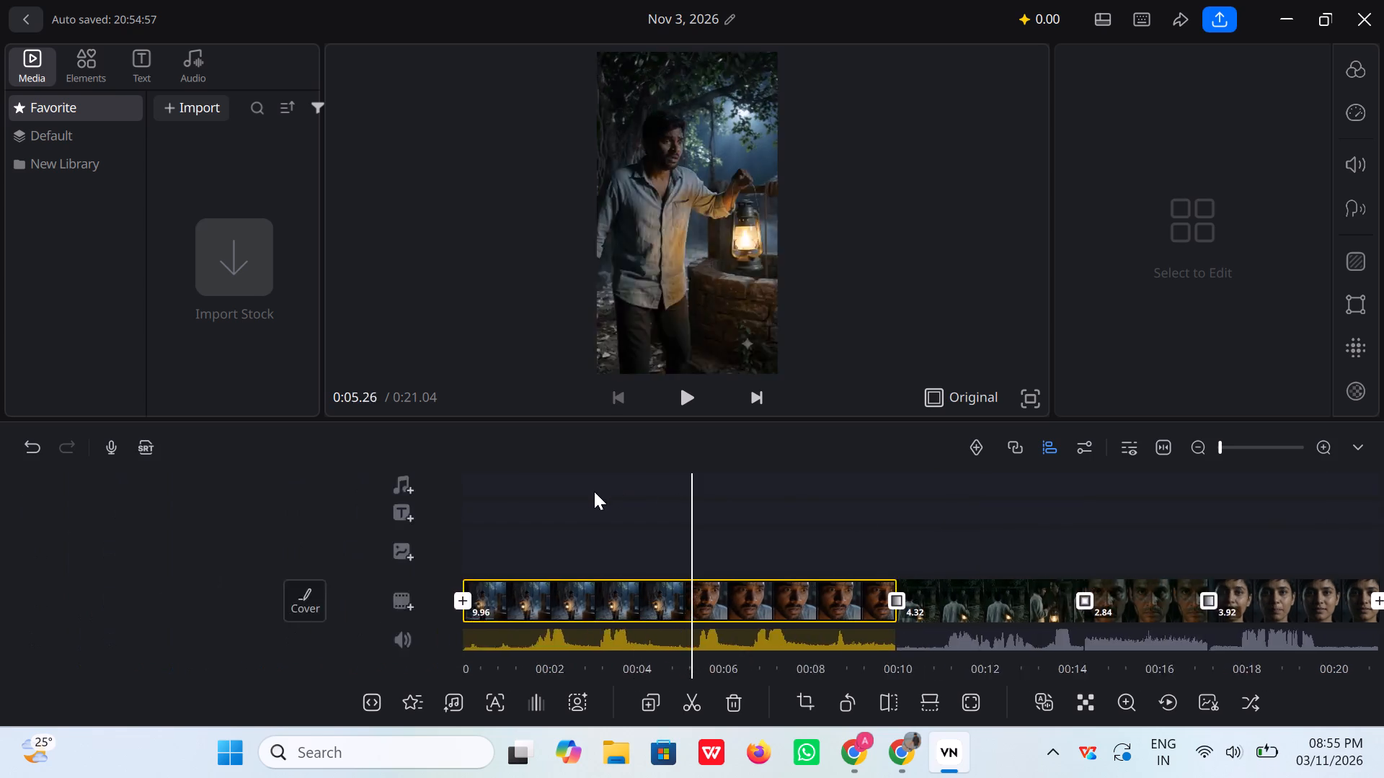
scroll(594, 491, right, 8)
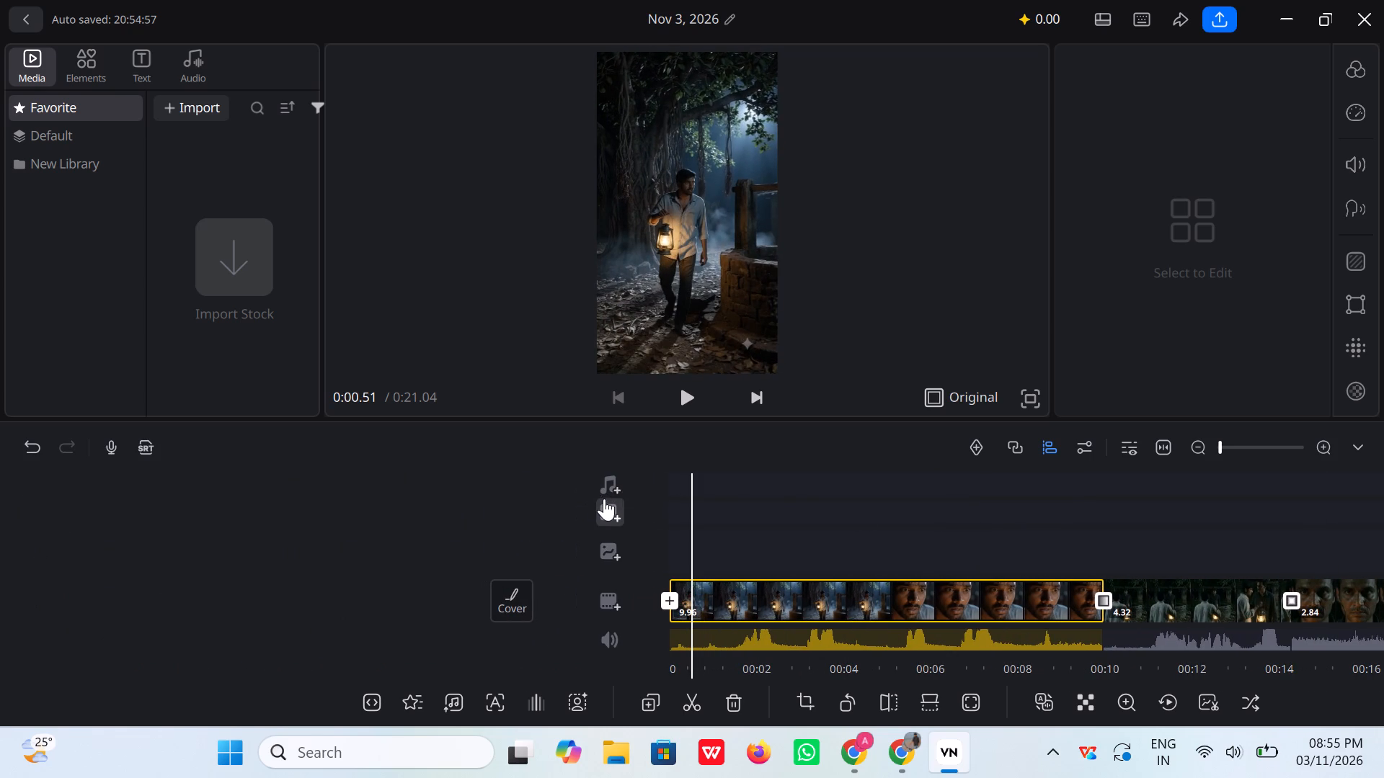
scroll(604, 498, right, 4)
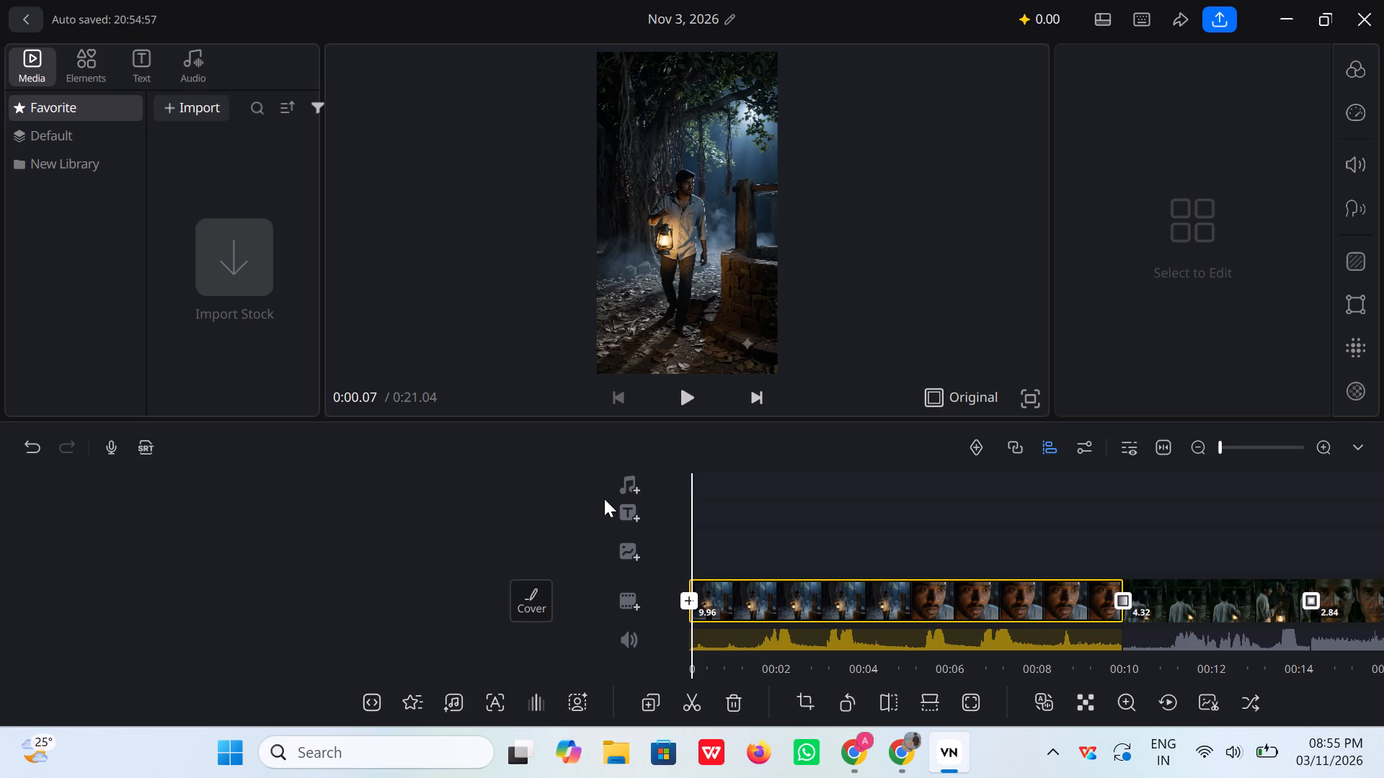
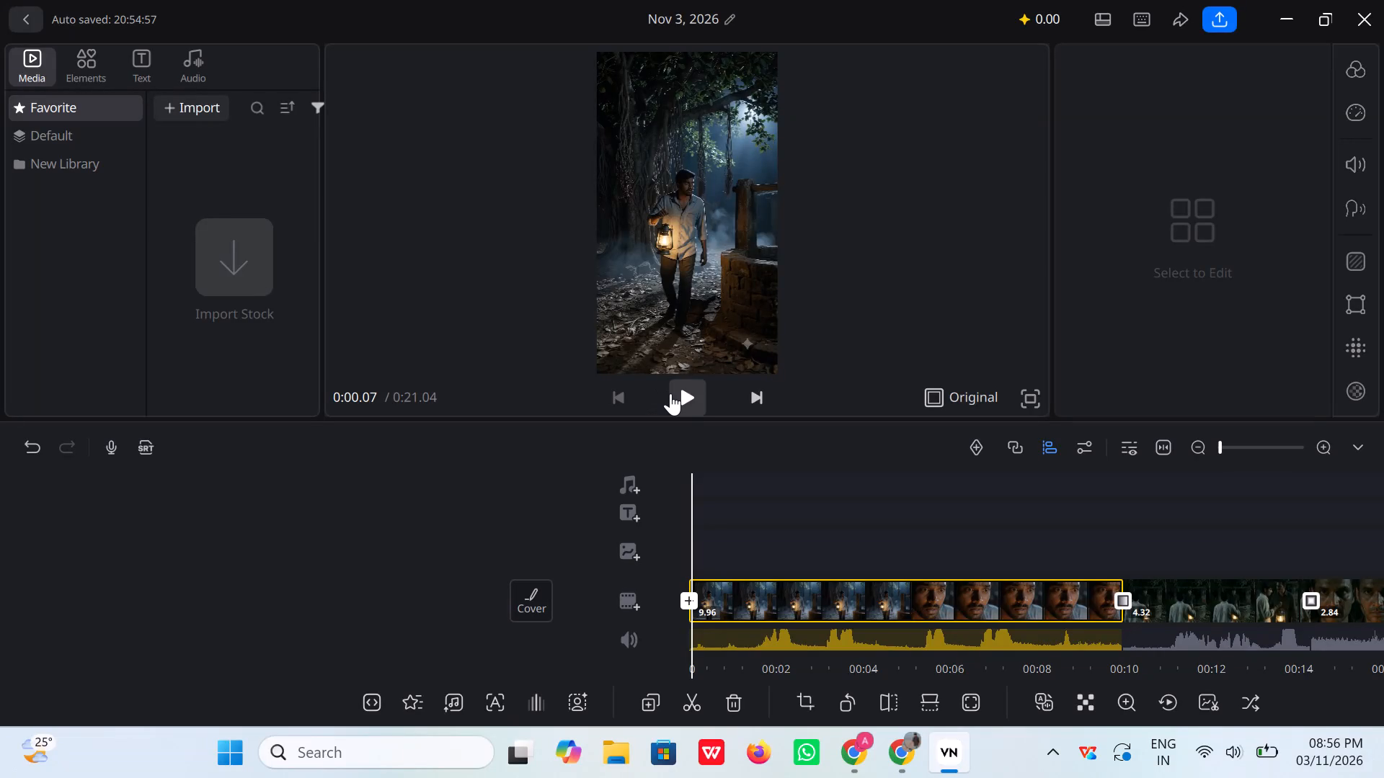
Play the assembled sequence from start to end to review the cuts and transitions.
click(670, 393)
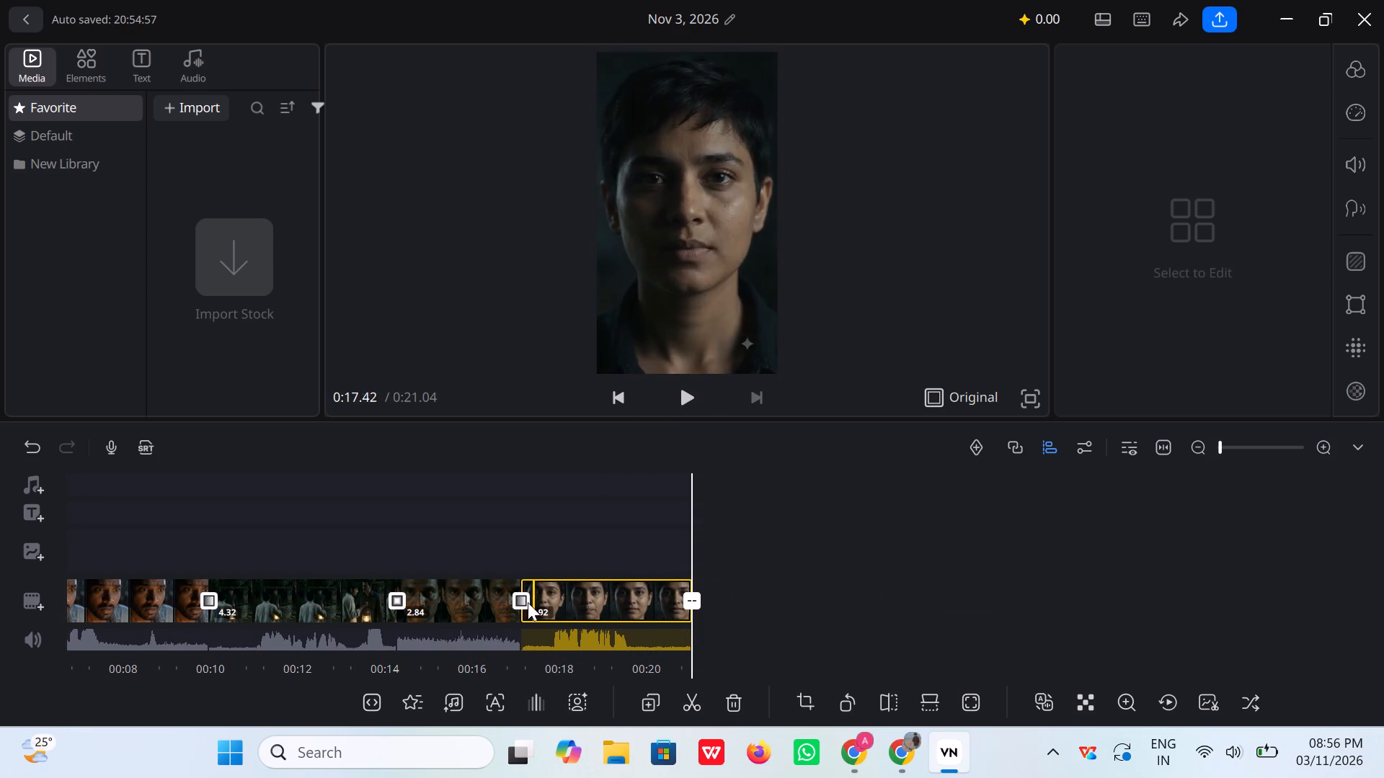
Split the woman's closing clip at about 0:19.64 and delete the piece after the cut.
click(674, 382)
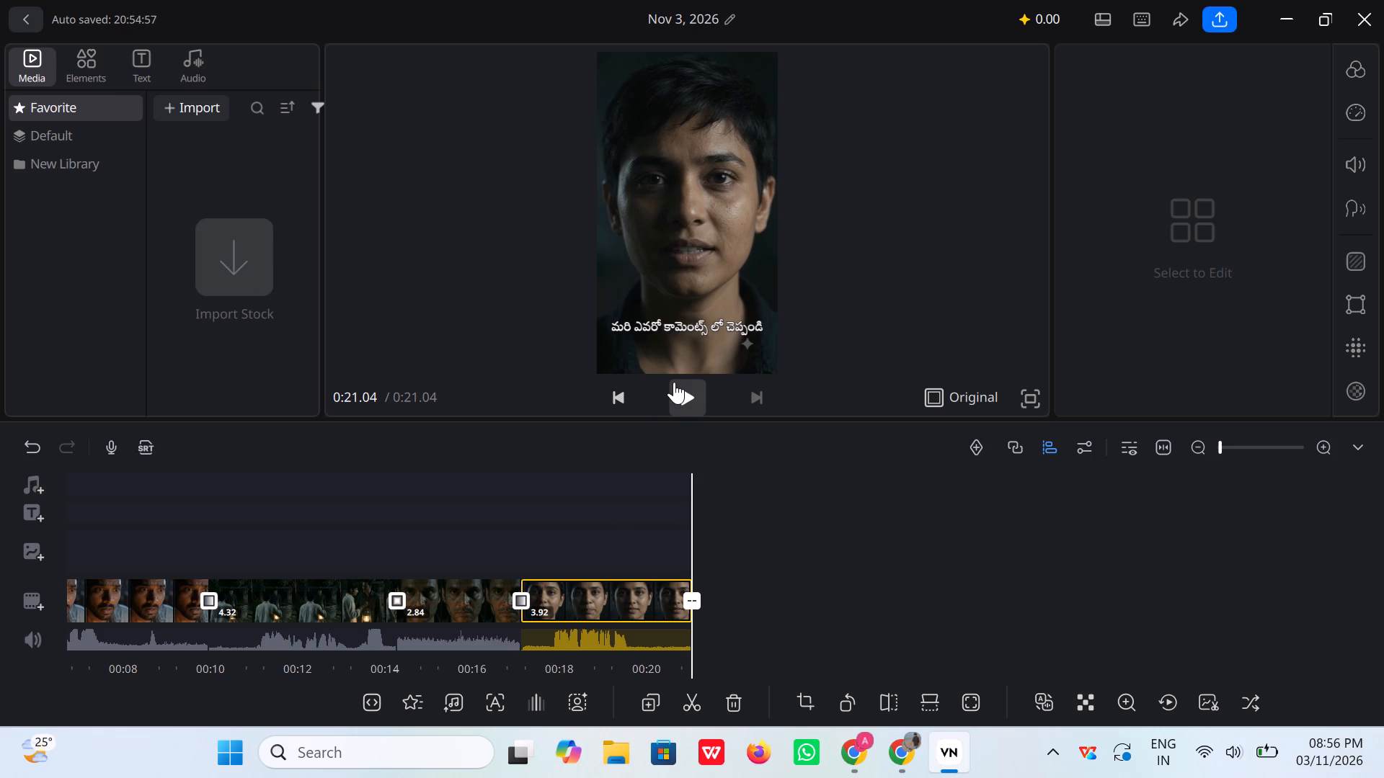
scroll(861, 457, left, 20)
scroll(861, 457, left, 3)
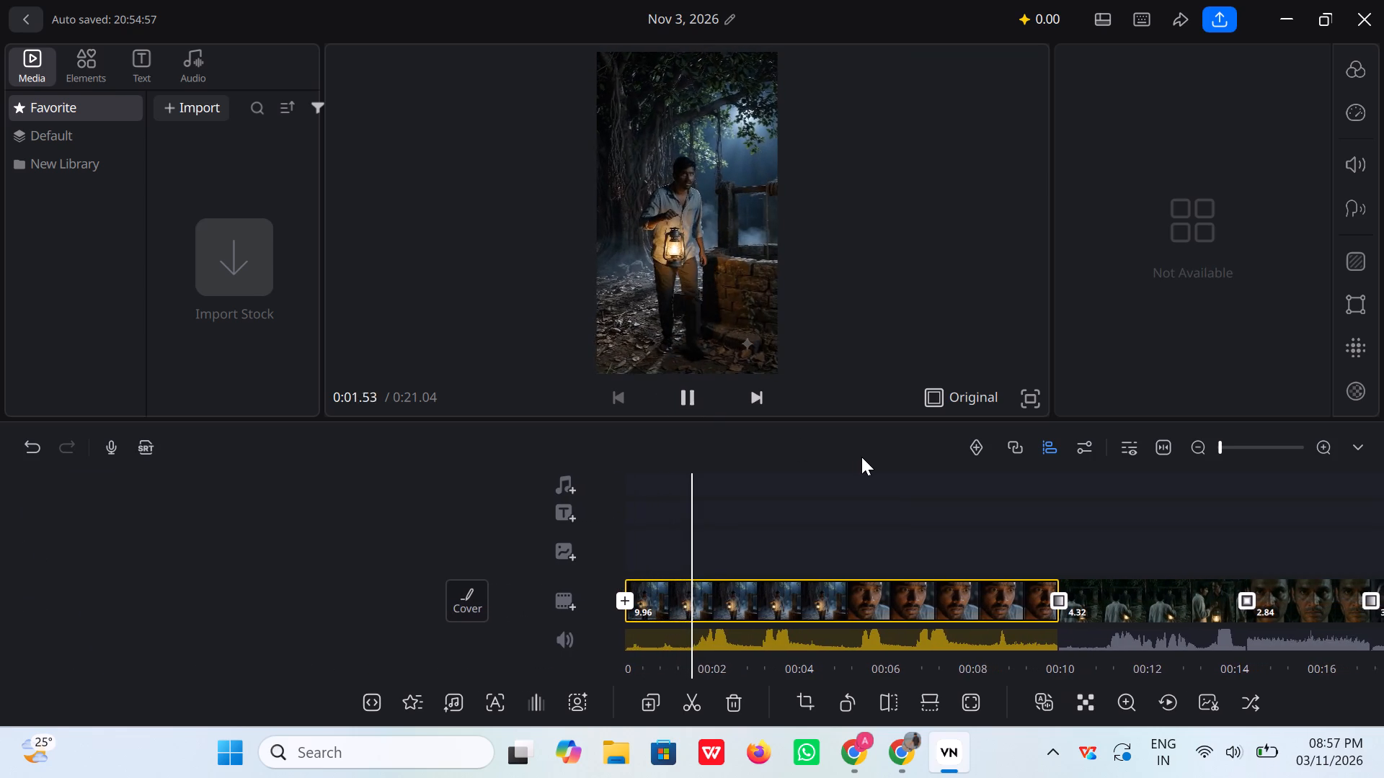
drag(908, 494, 327, 450)
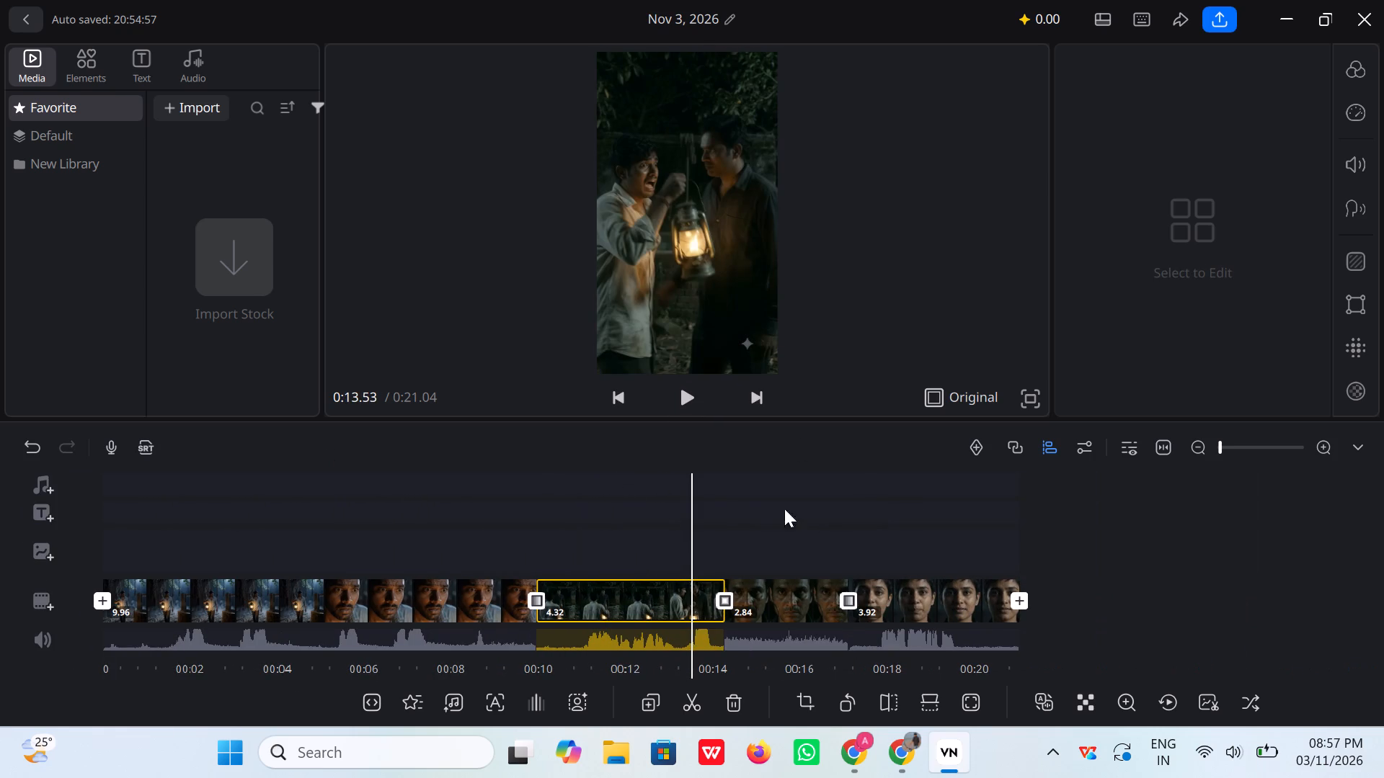
drag(831, 521, 649, 519)
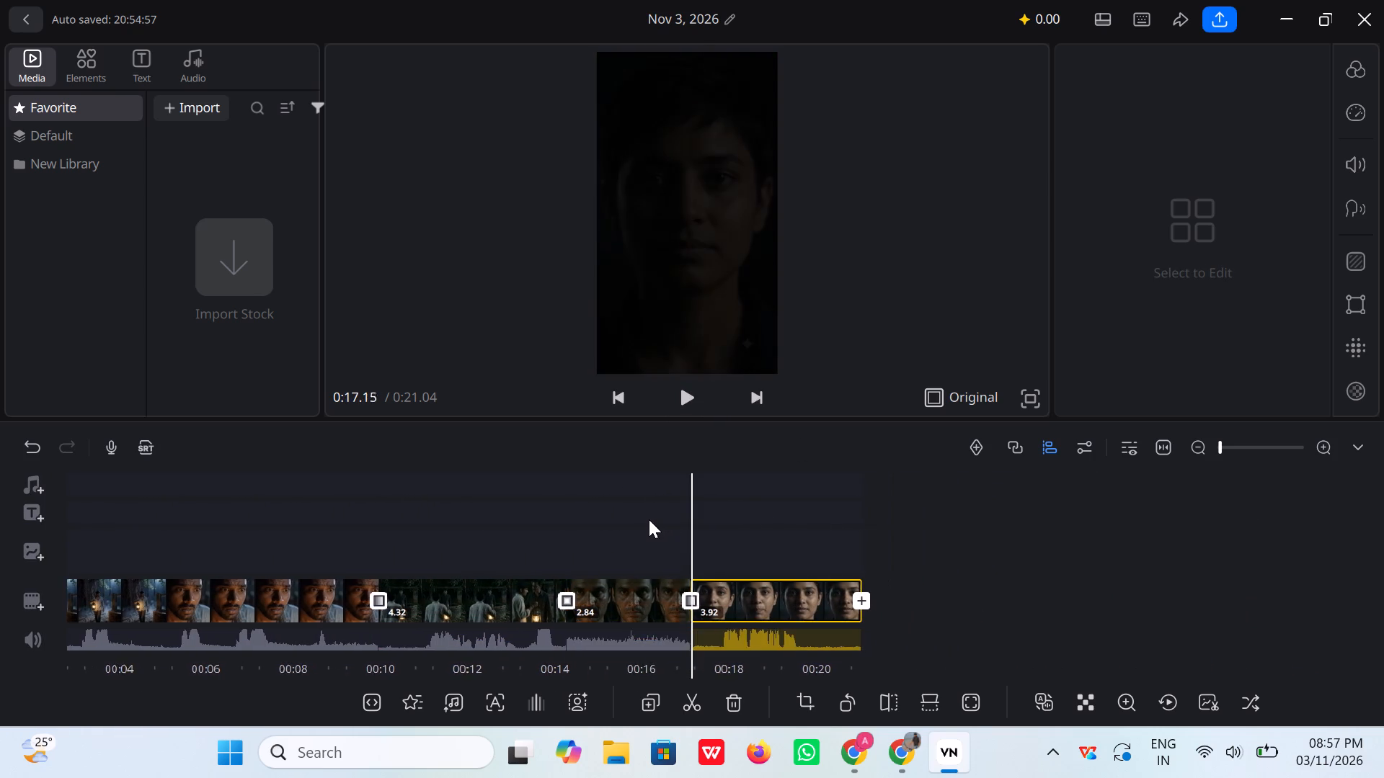
drag(649, 519, 686, 518)
click(677, 407)
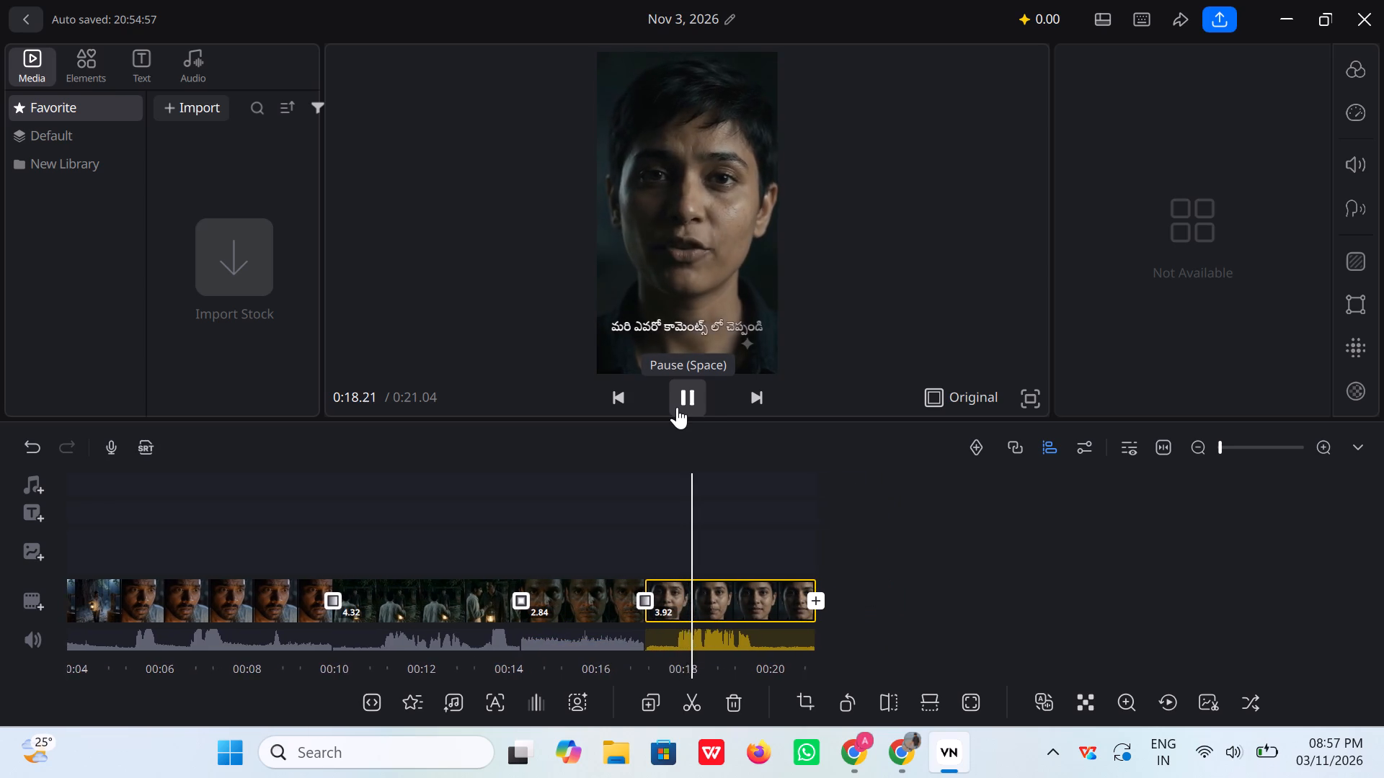
click(677, 407)
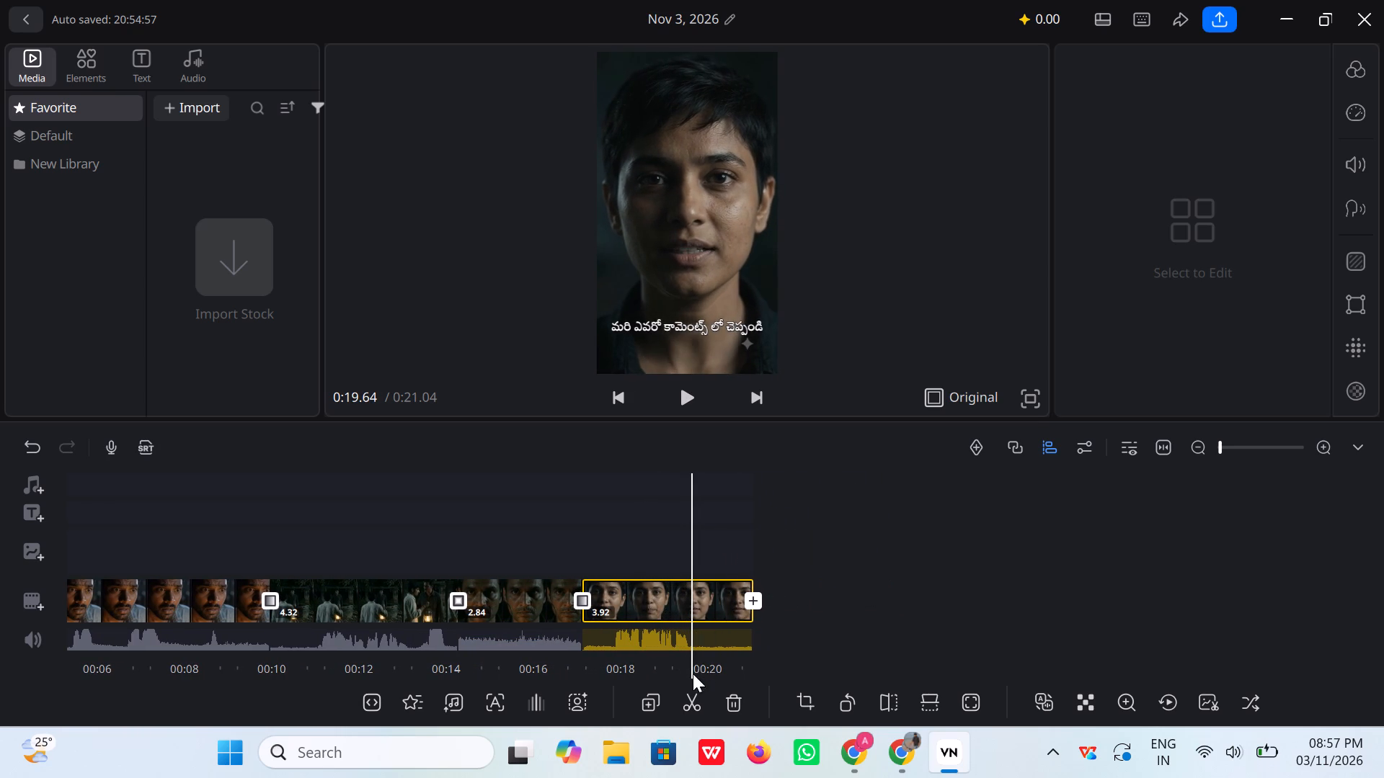
click(692, 699)
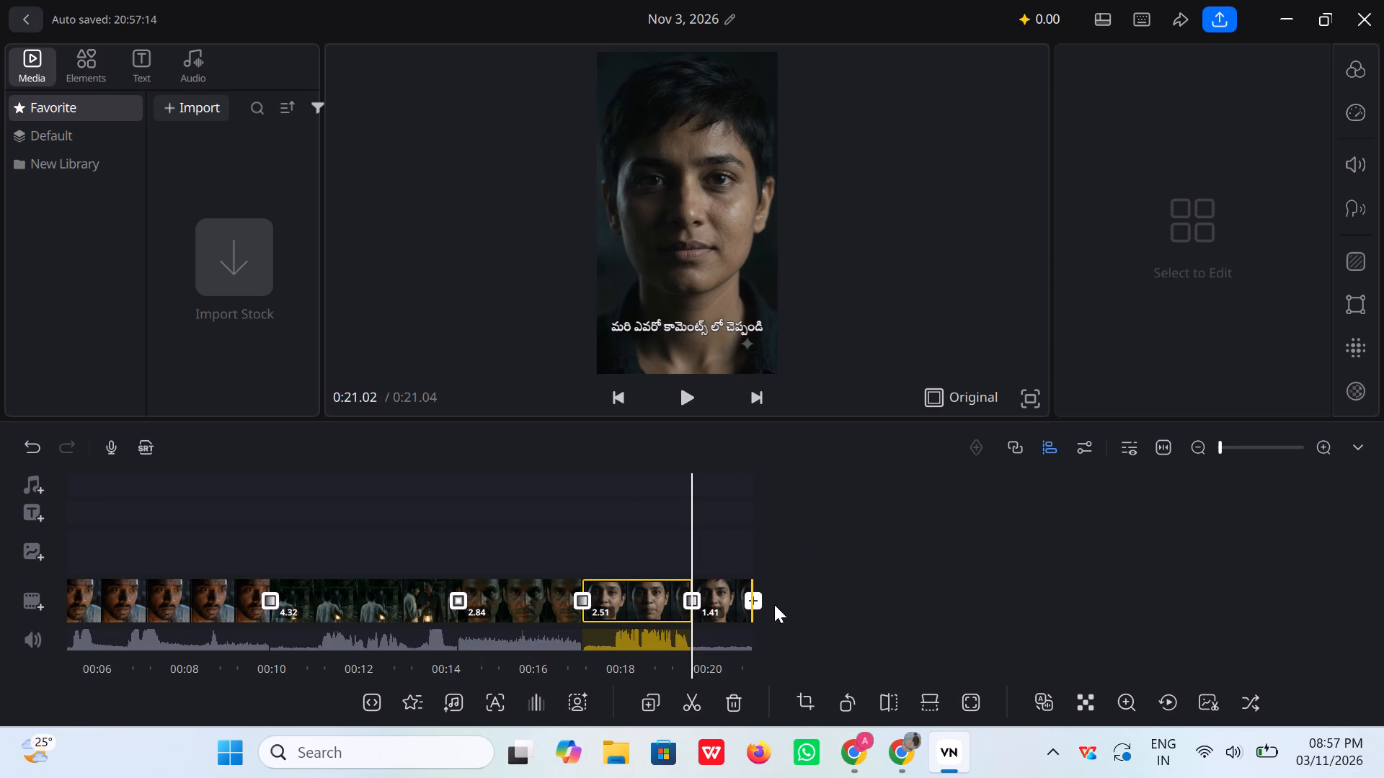
click(735, 591)
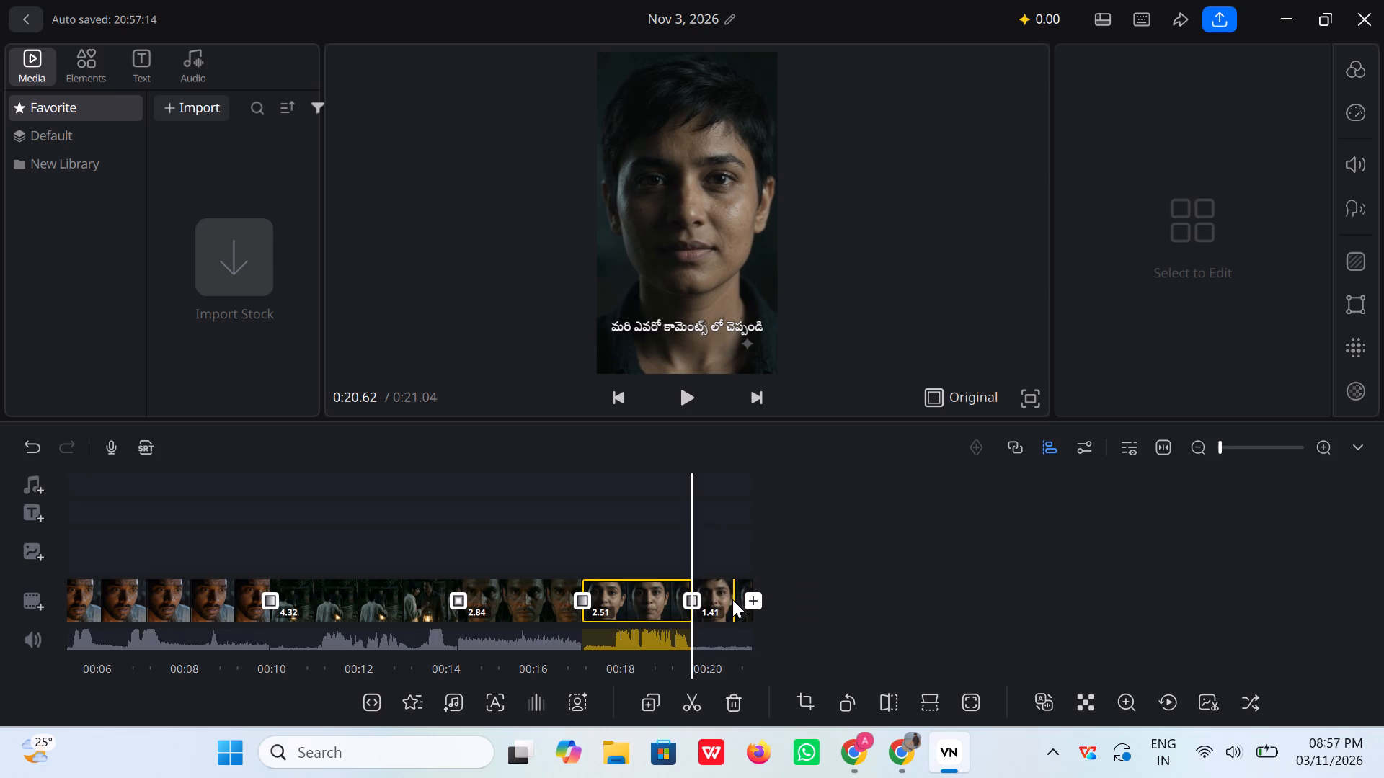
click(732, 600)
key(Right)
key(Right)
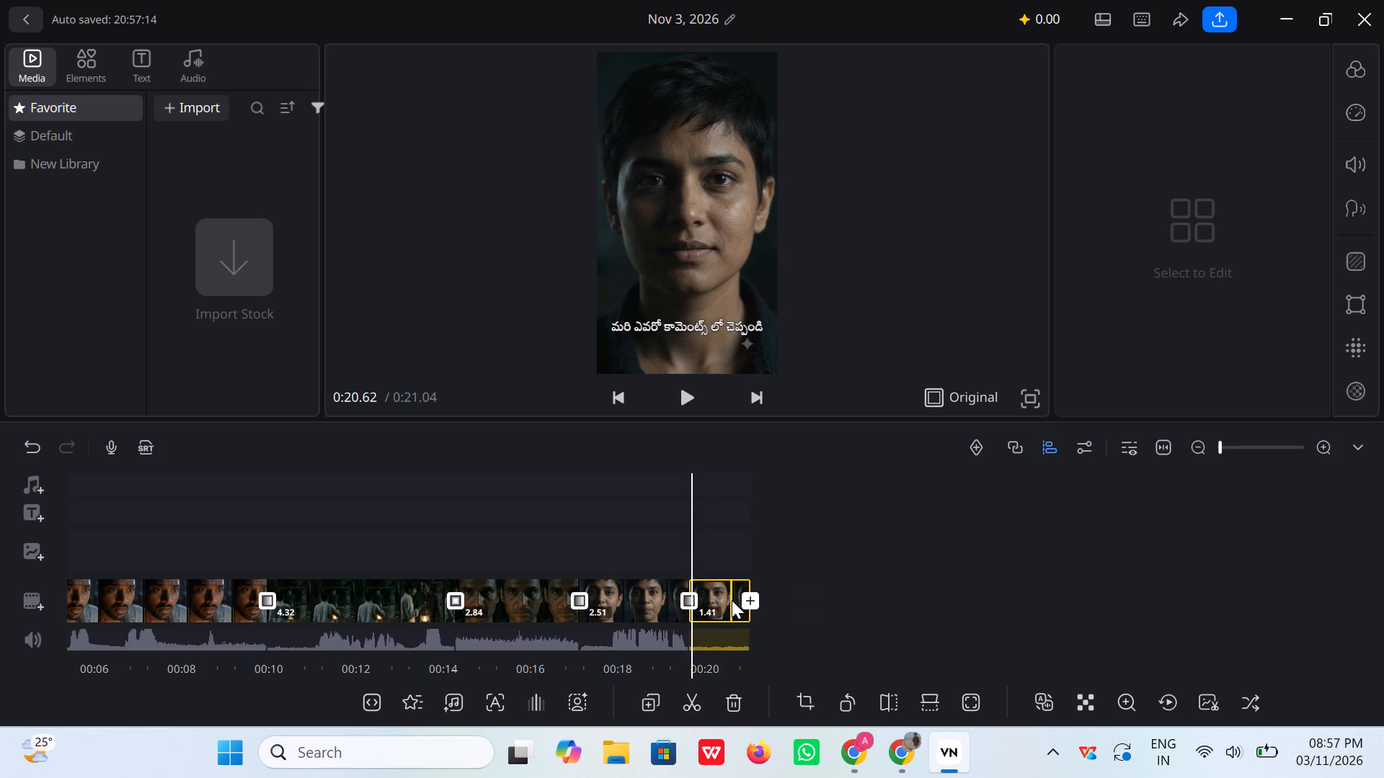
key(Right)
key(Right)
key(Right)
key(Delete)
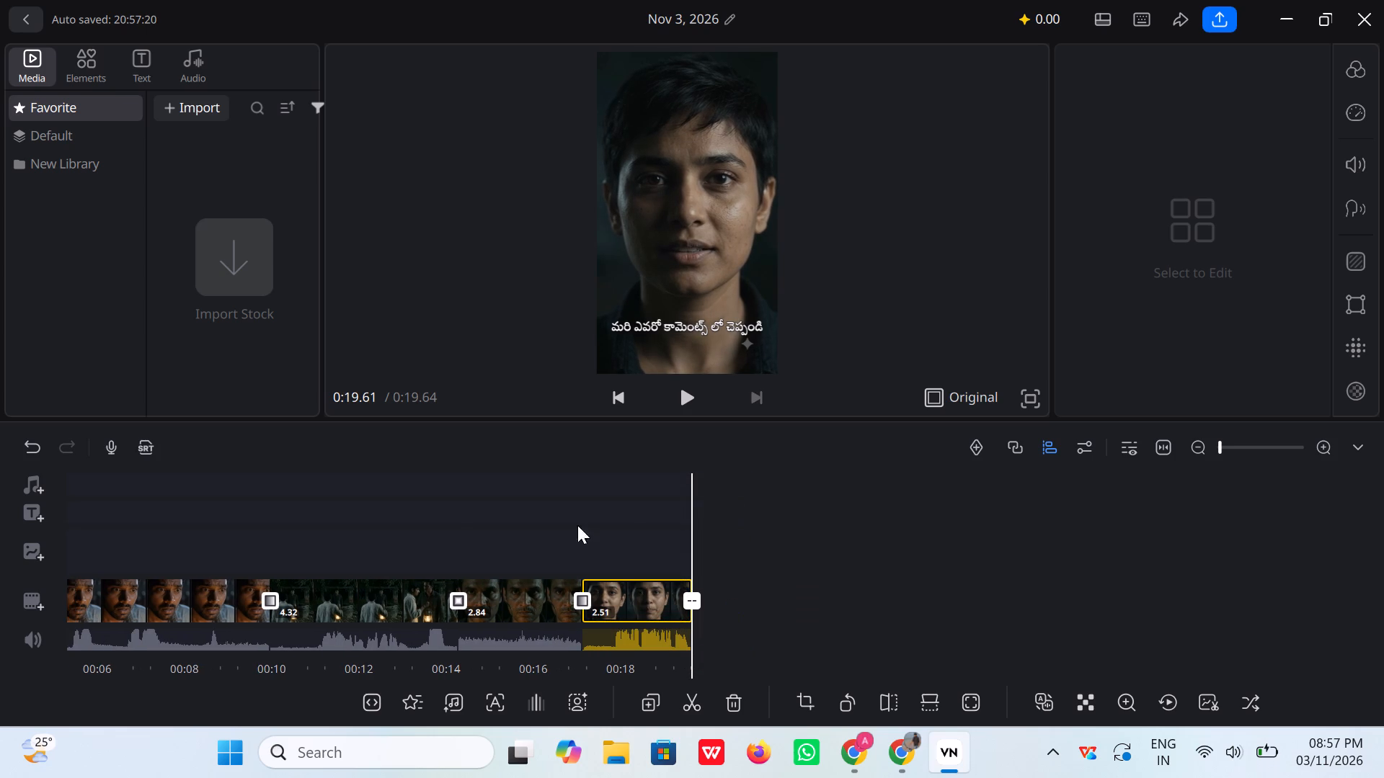
Split the man's lantern close-up at about 0:16.77 and delete the short dark piece before the woman's clip.
scroll(450, 531, right, 4)
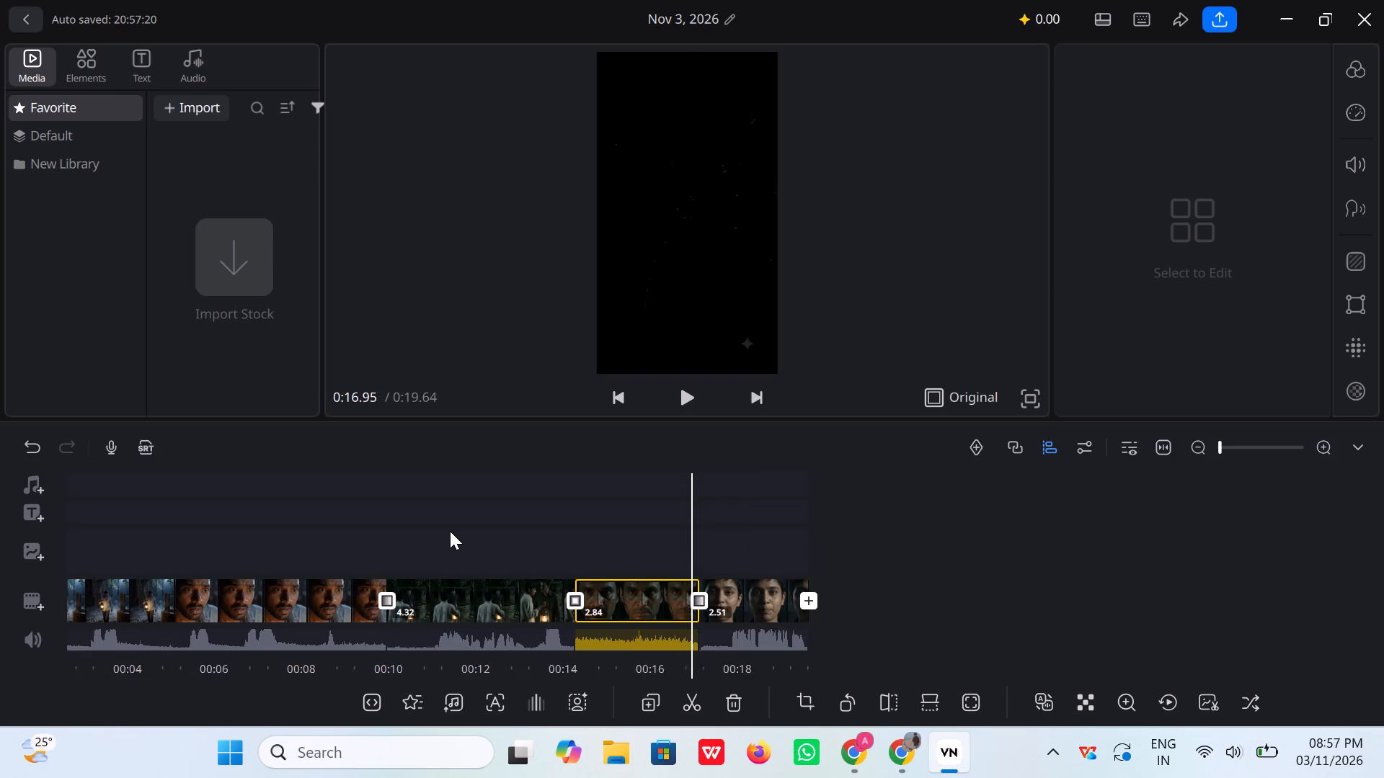
scroll(450, 531, right, 1)
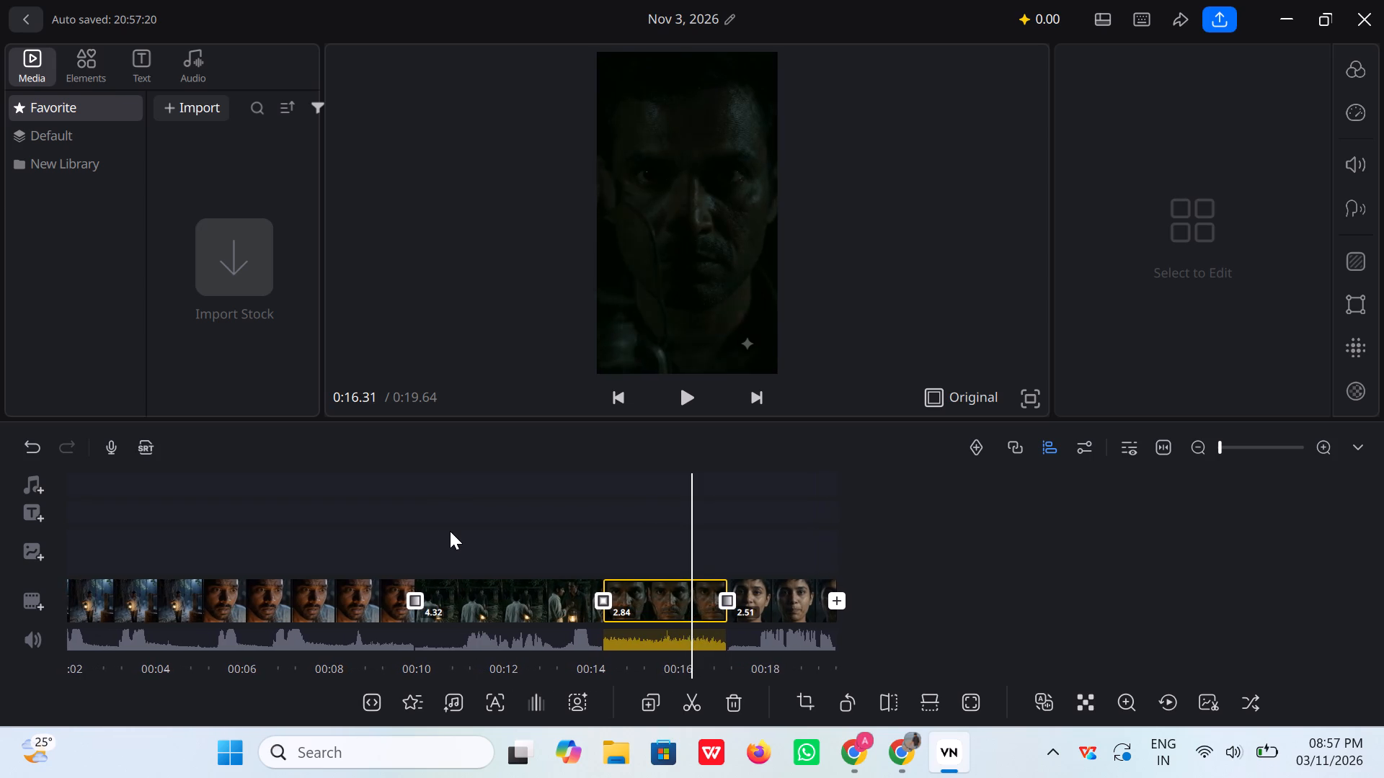
scroll(450, 531, right, 1)
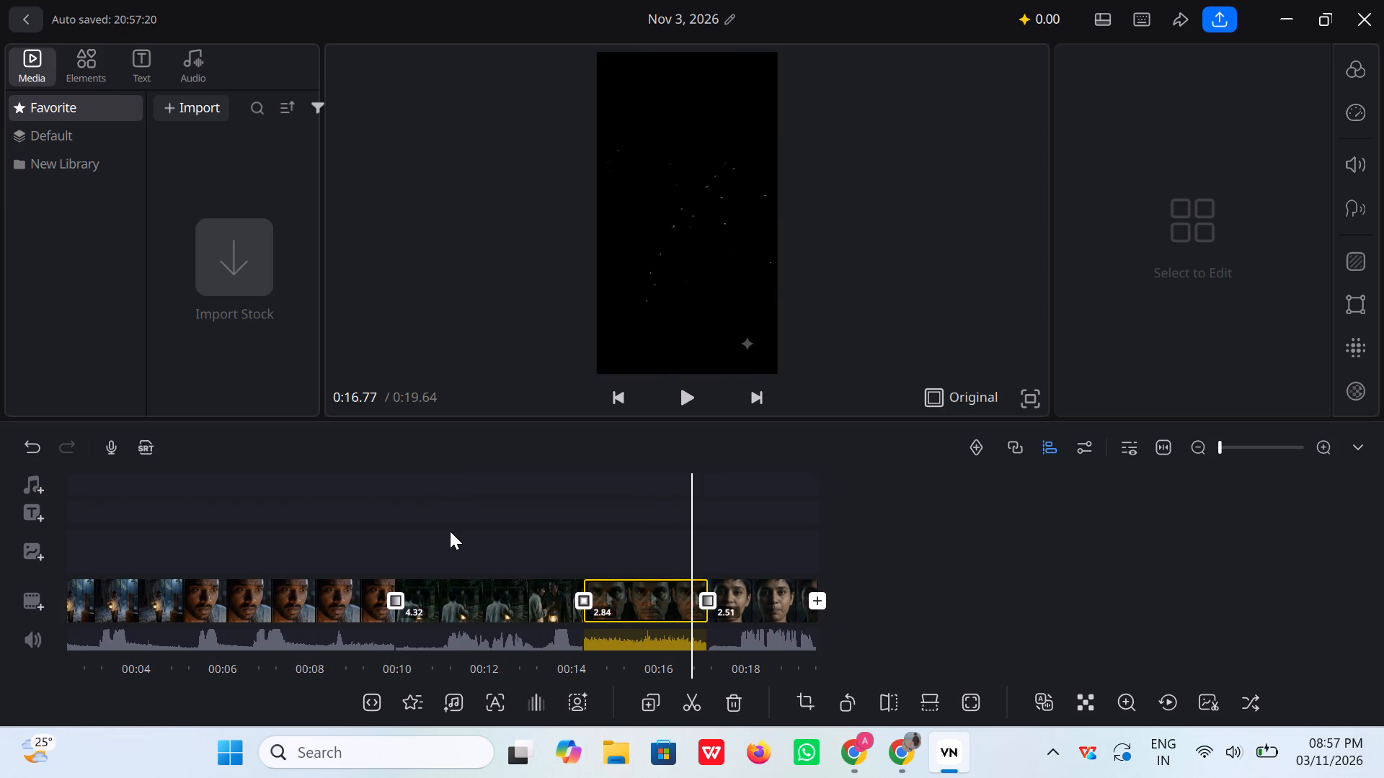
scroll(450, 531, right, 1)
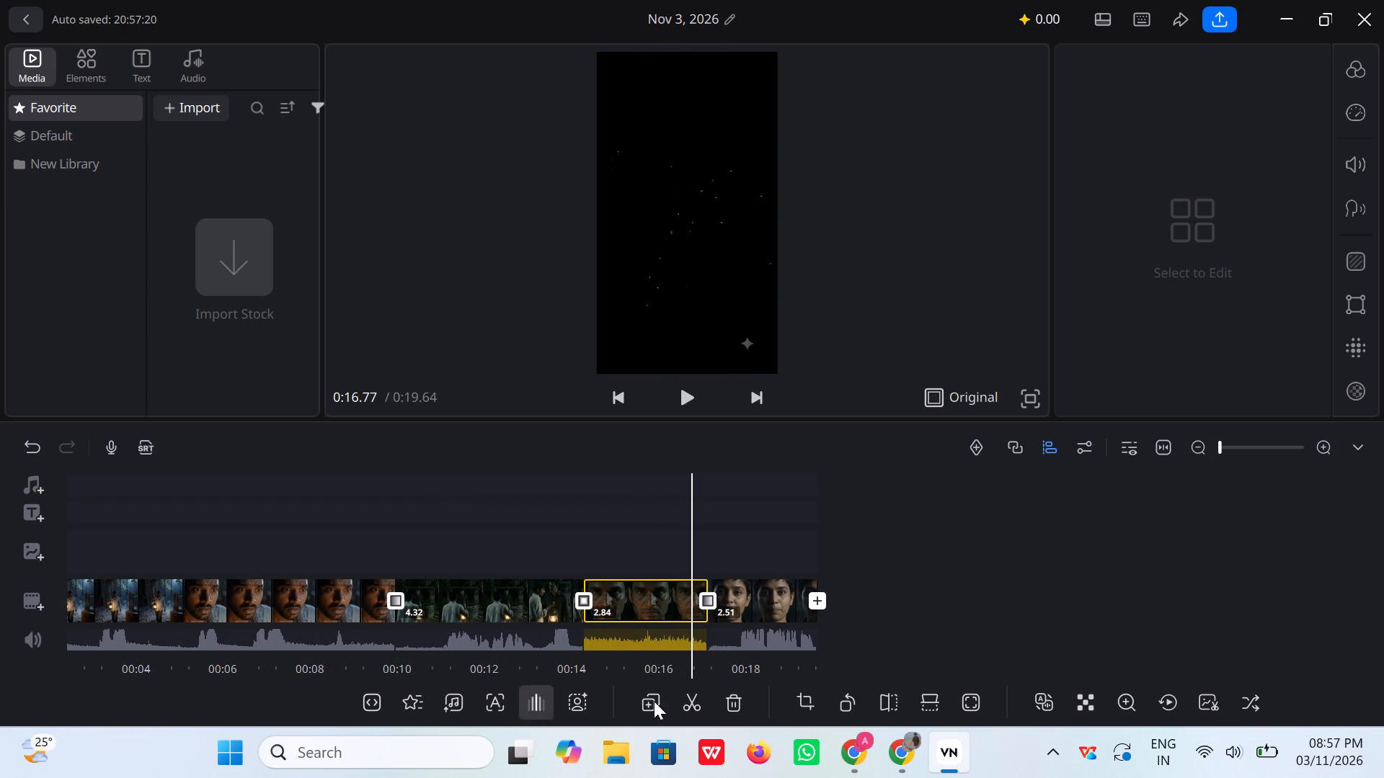
click(689, 697)
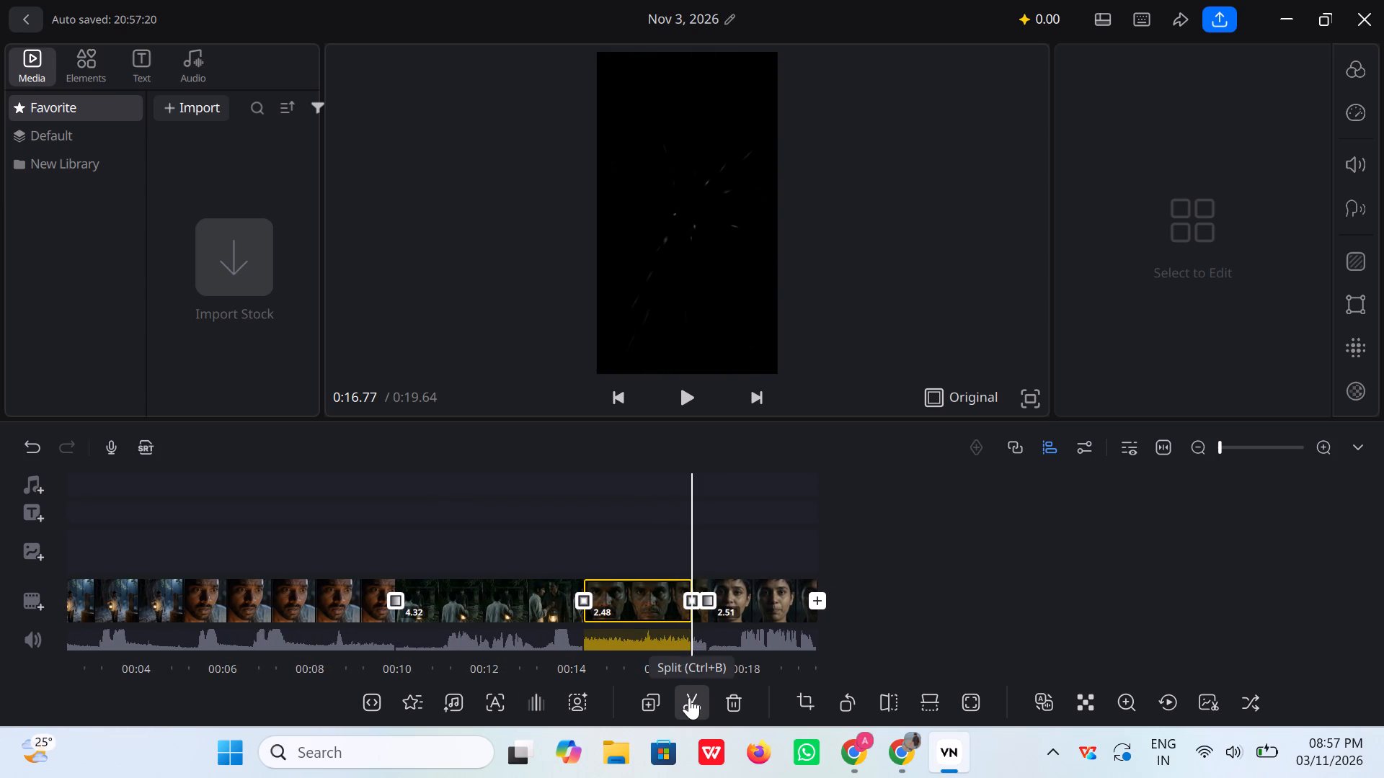
drag(720, 571, 719, 571)
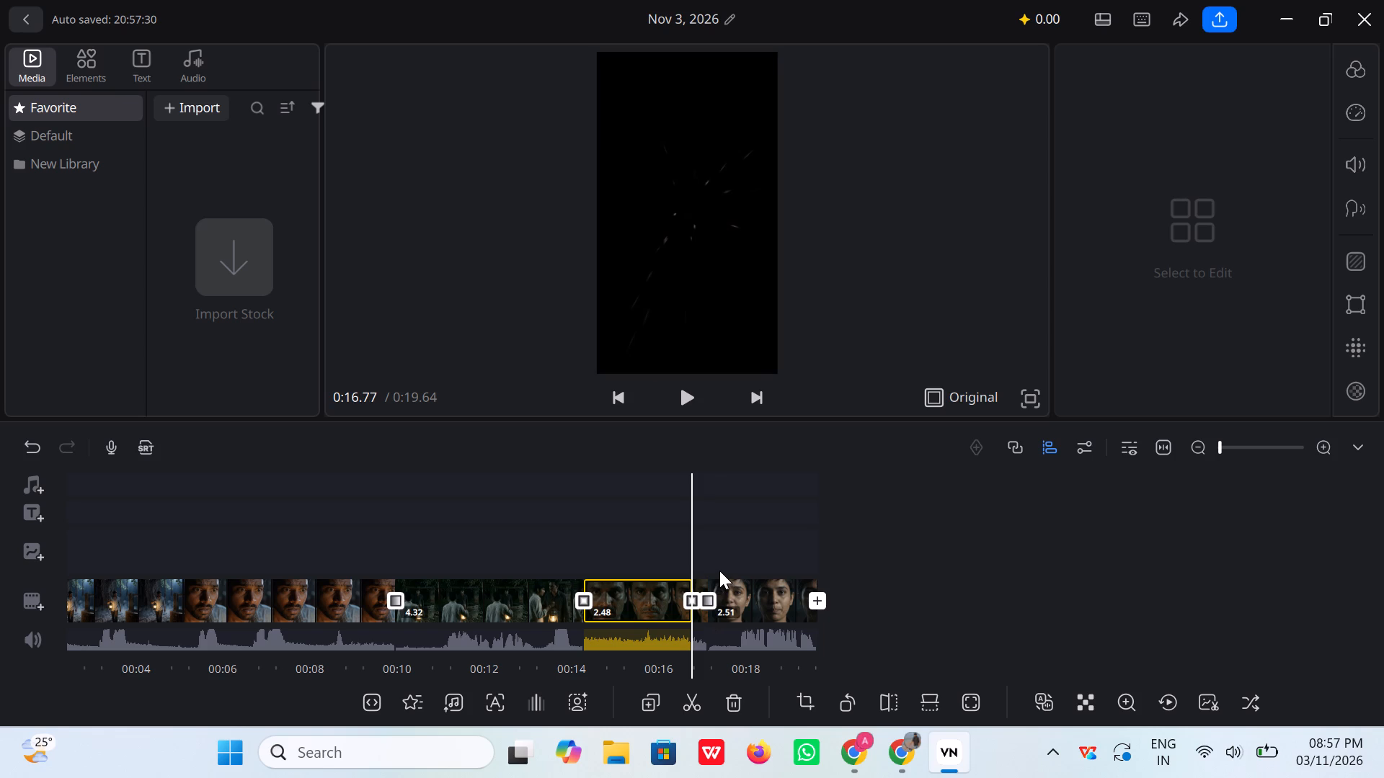
drag(719, 571, 706, 566)
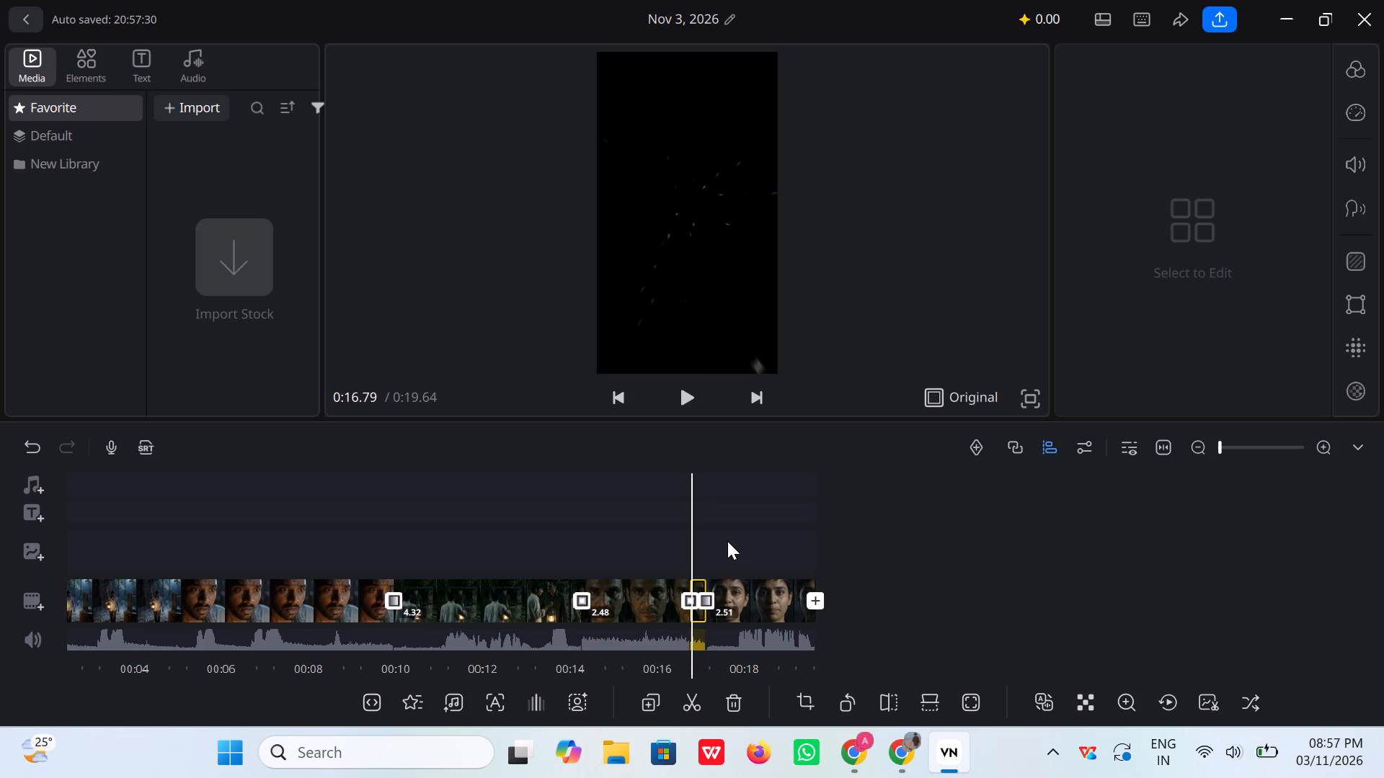
key(Delete)
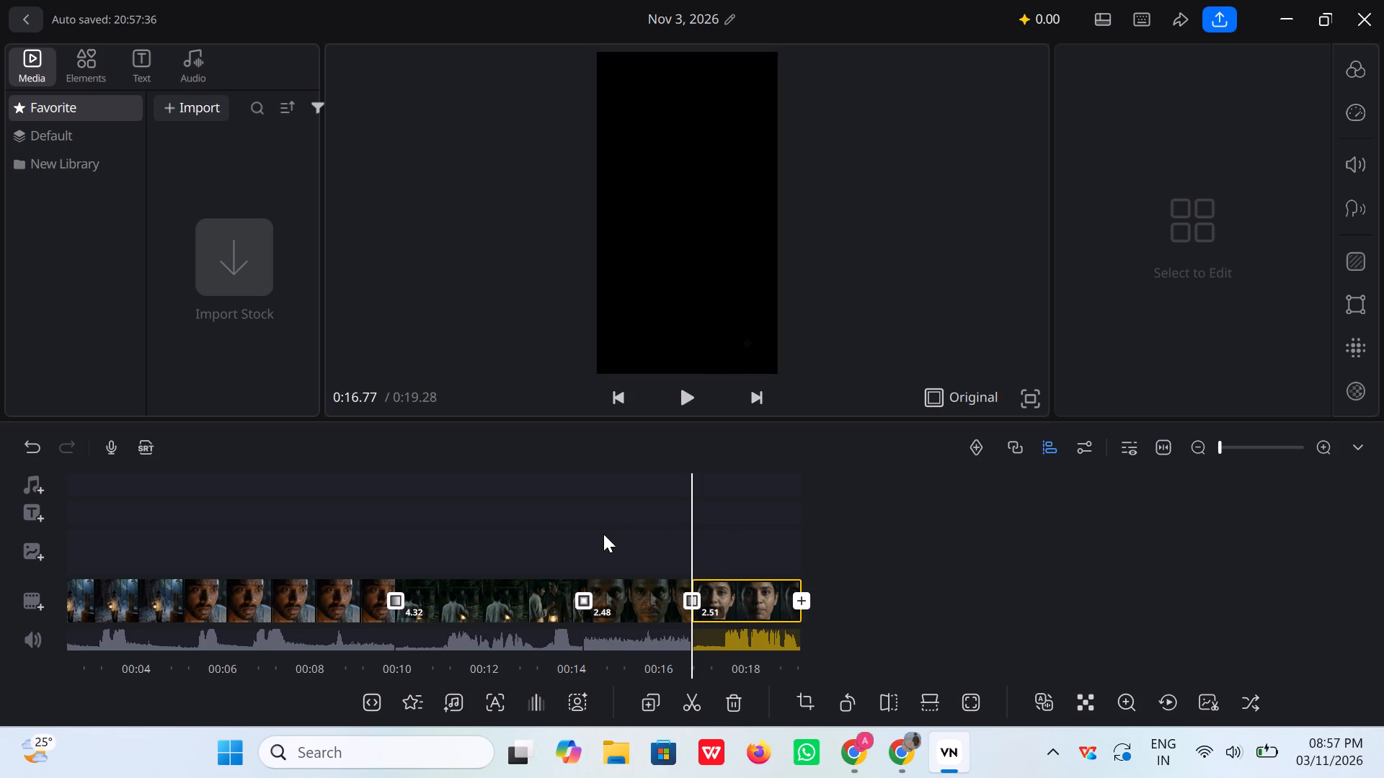
Return to the start of the sequence and play the whole trimmed video through to the end.
scroll(603, 534, right, 19)
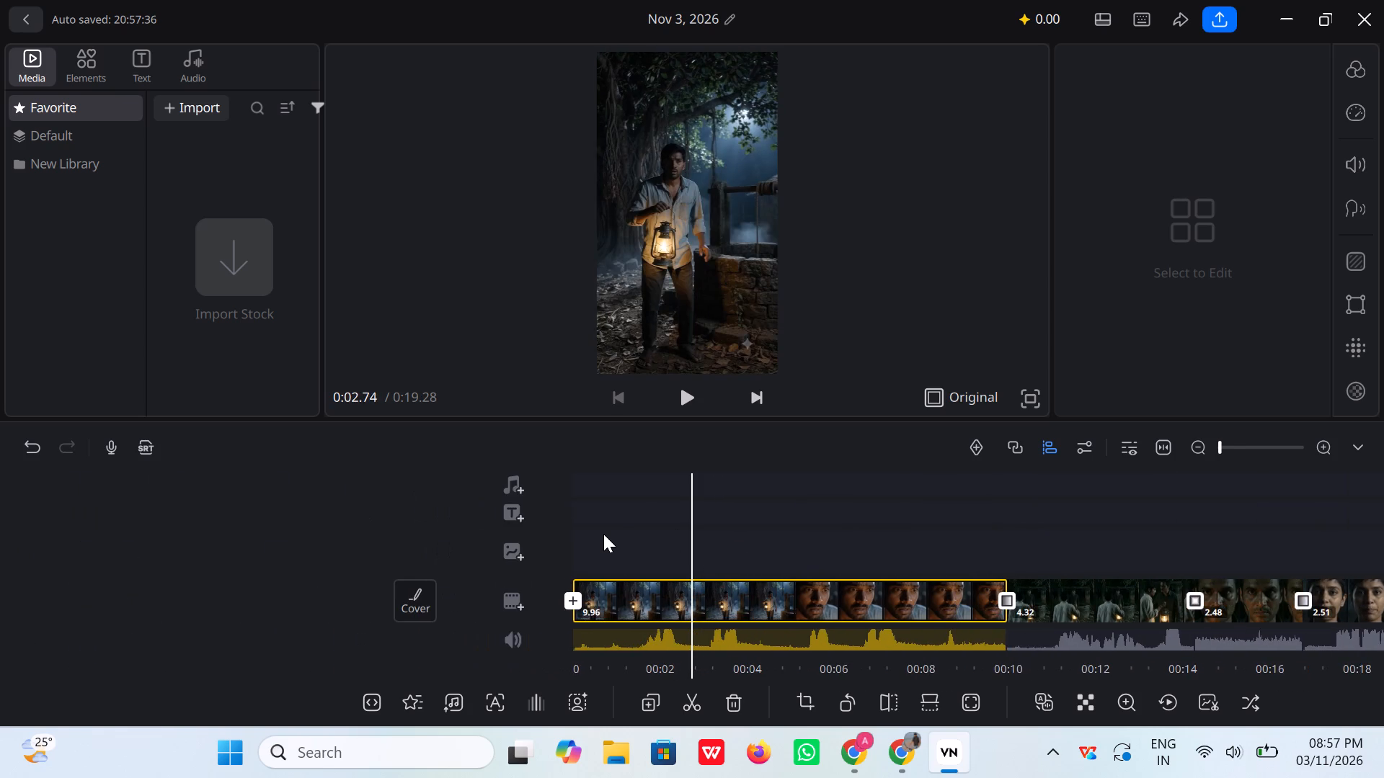
scroll(603, 534, right, 9)
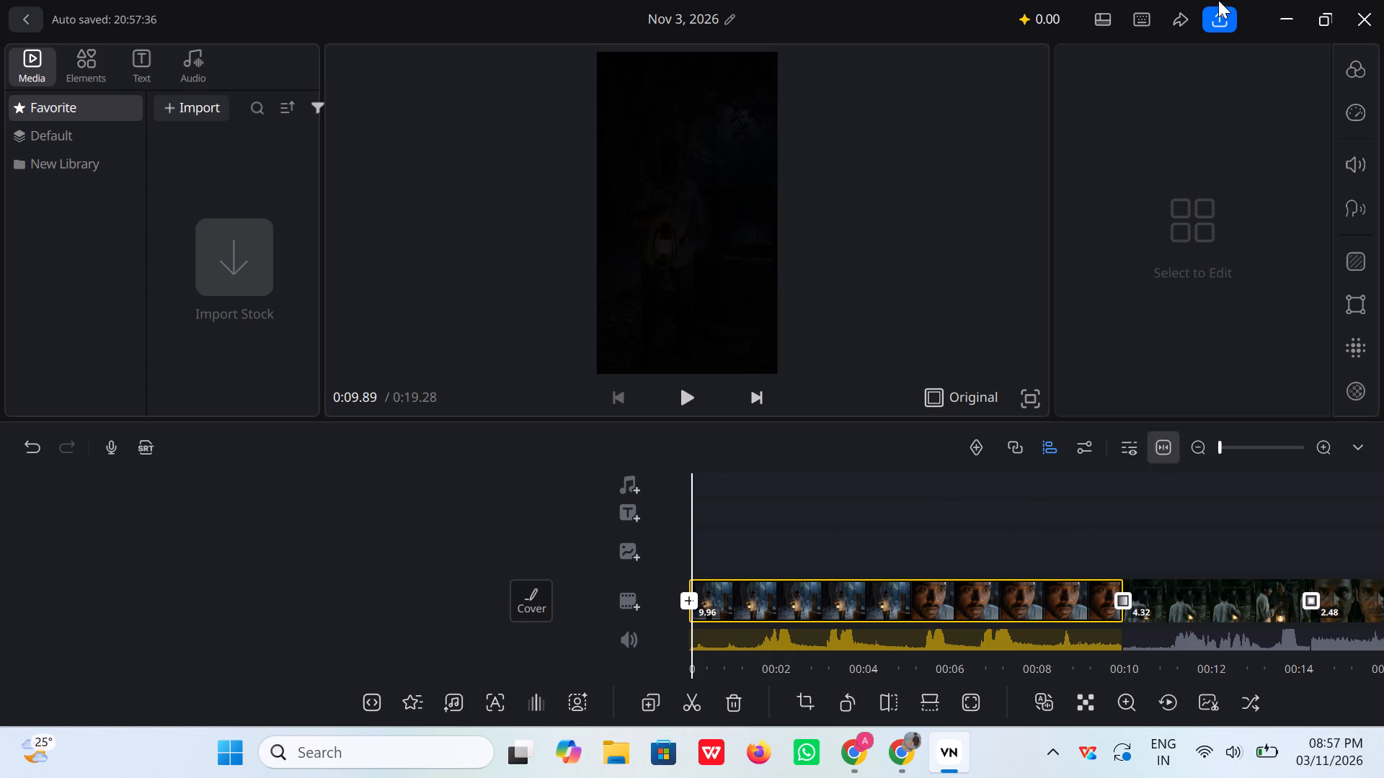
click(687, 405)
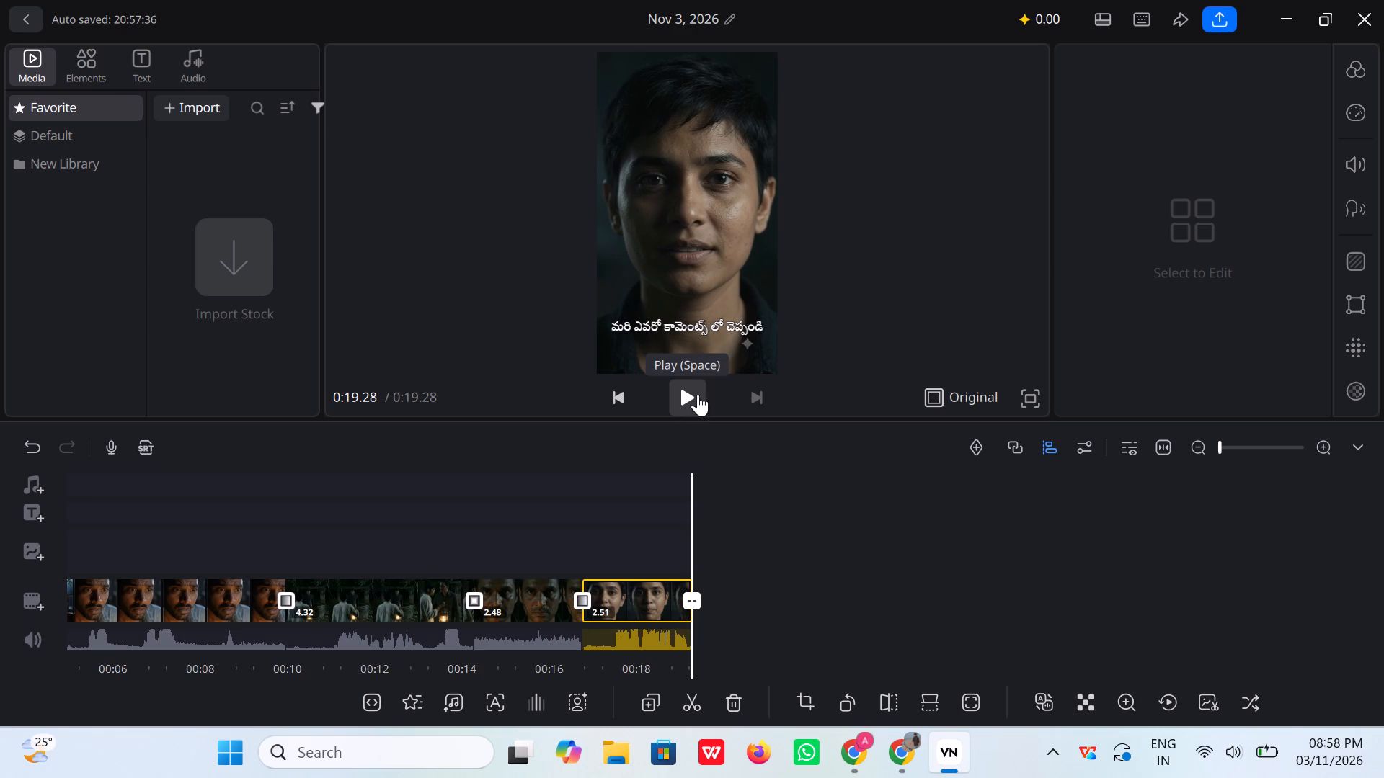
Set up the video export with manual quality at 30 FPS.
click(1224, 19)
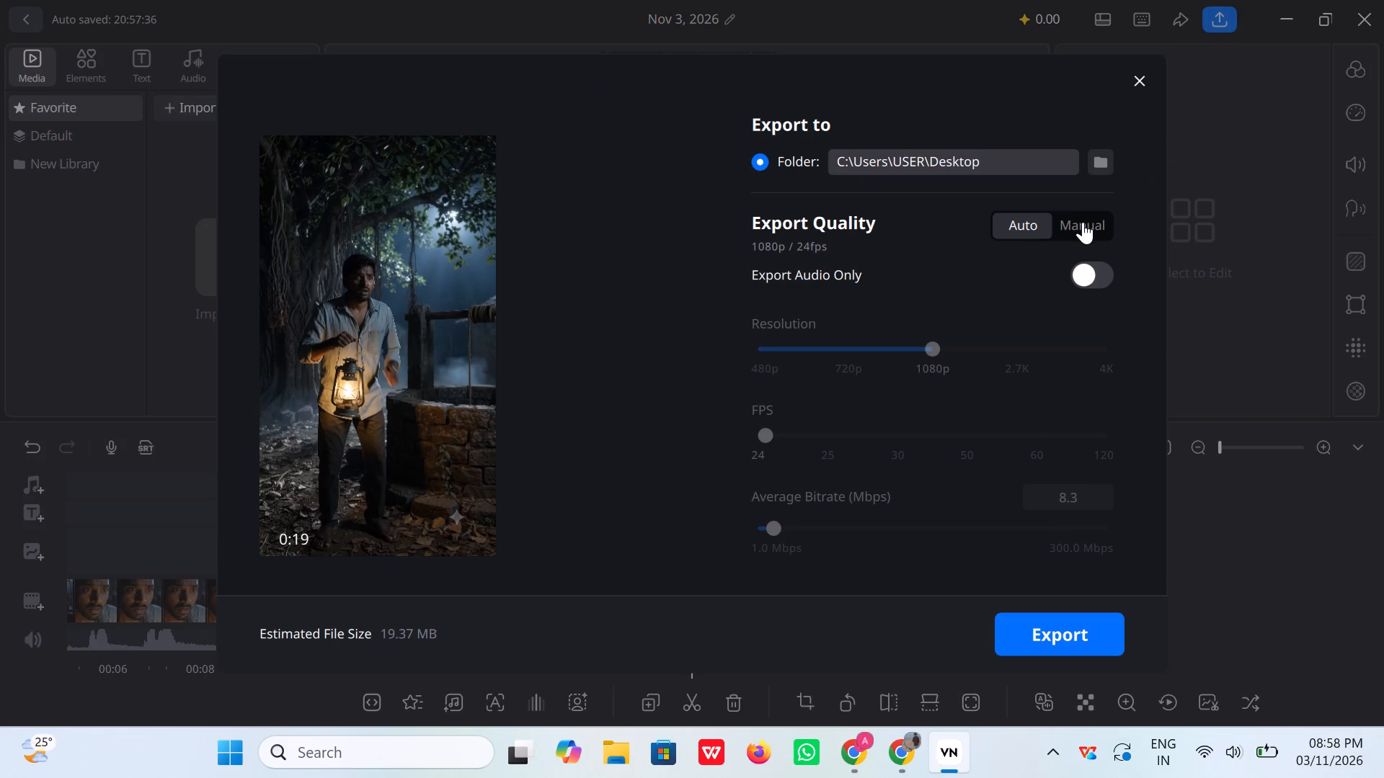
double_click(1083, 222)
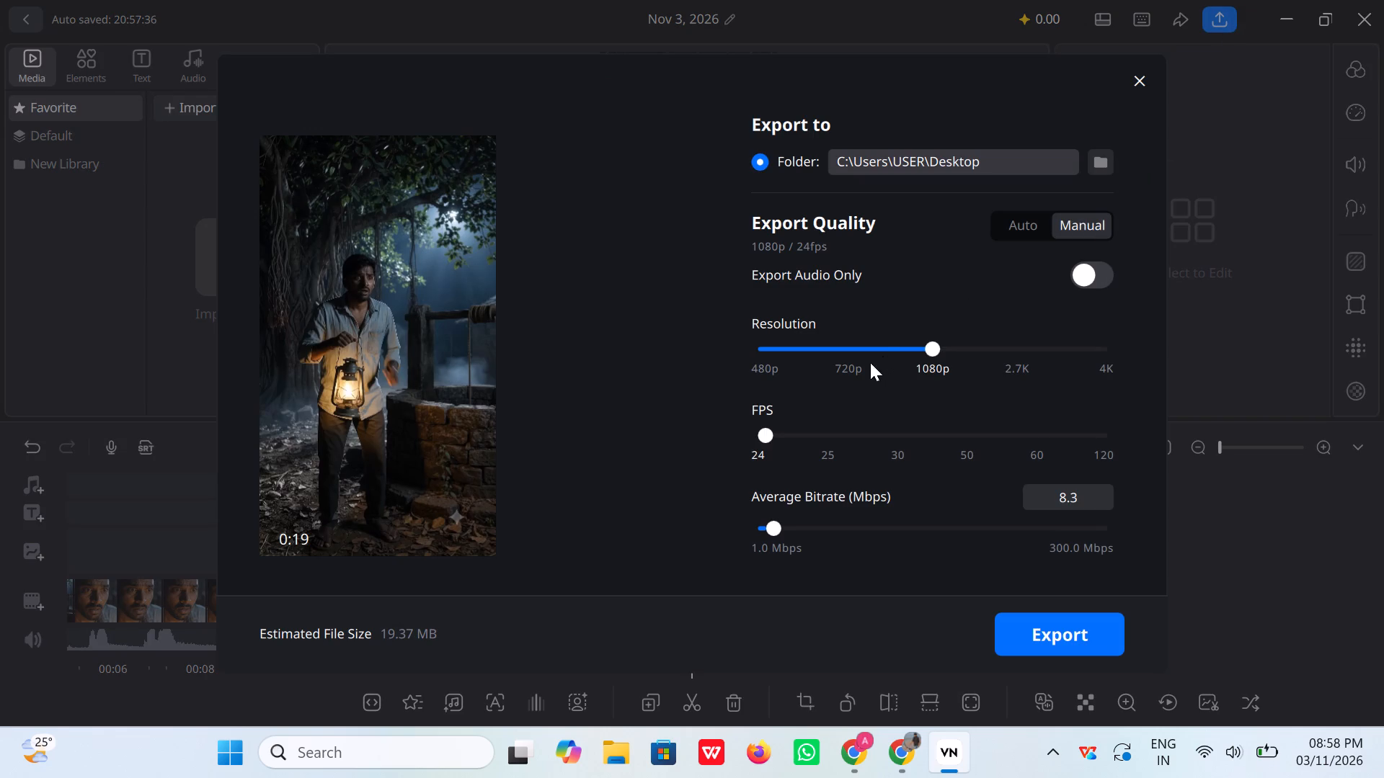
click(897, 438)
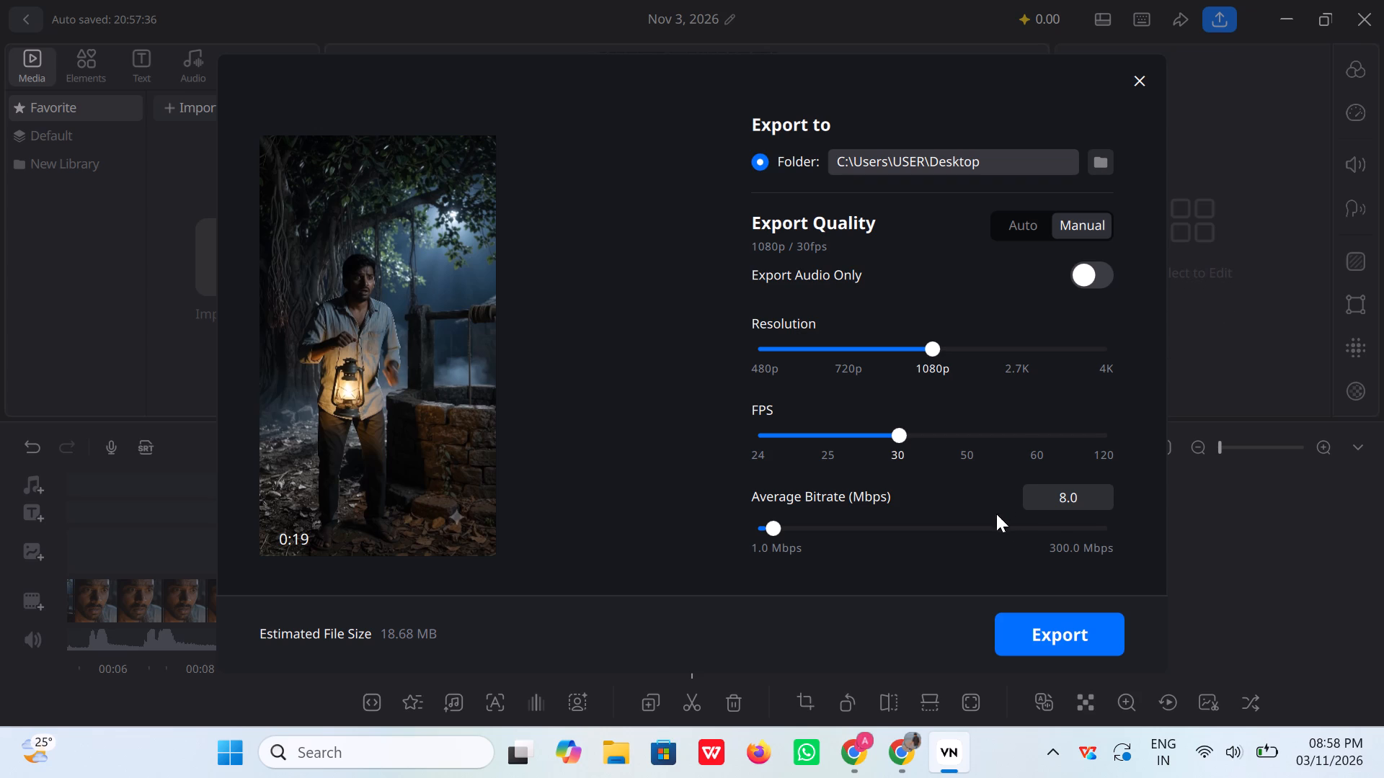
Raise the average bitrate to about 124.9 Mbps and export the video to the Desktop folder.
click(904, 522)
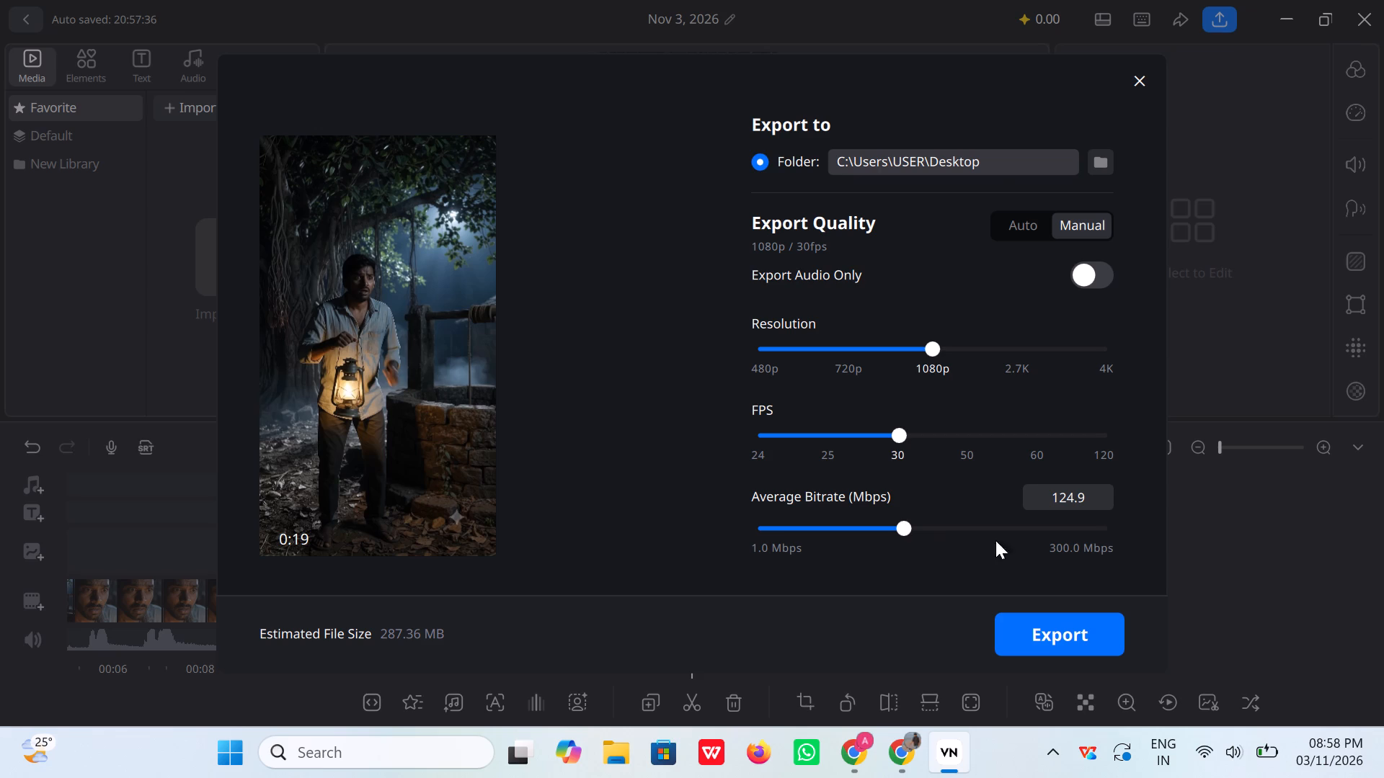
click(1048, 641)
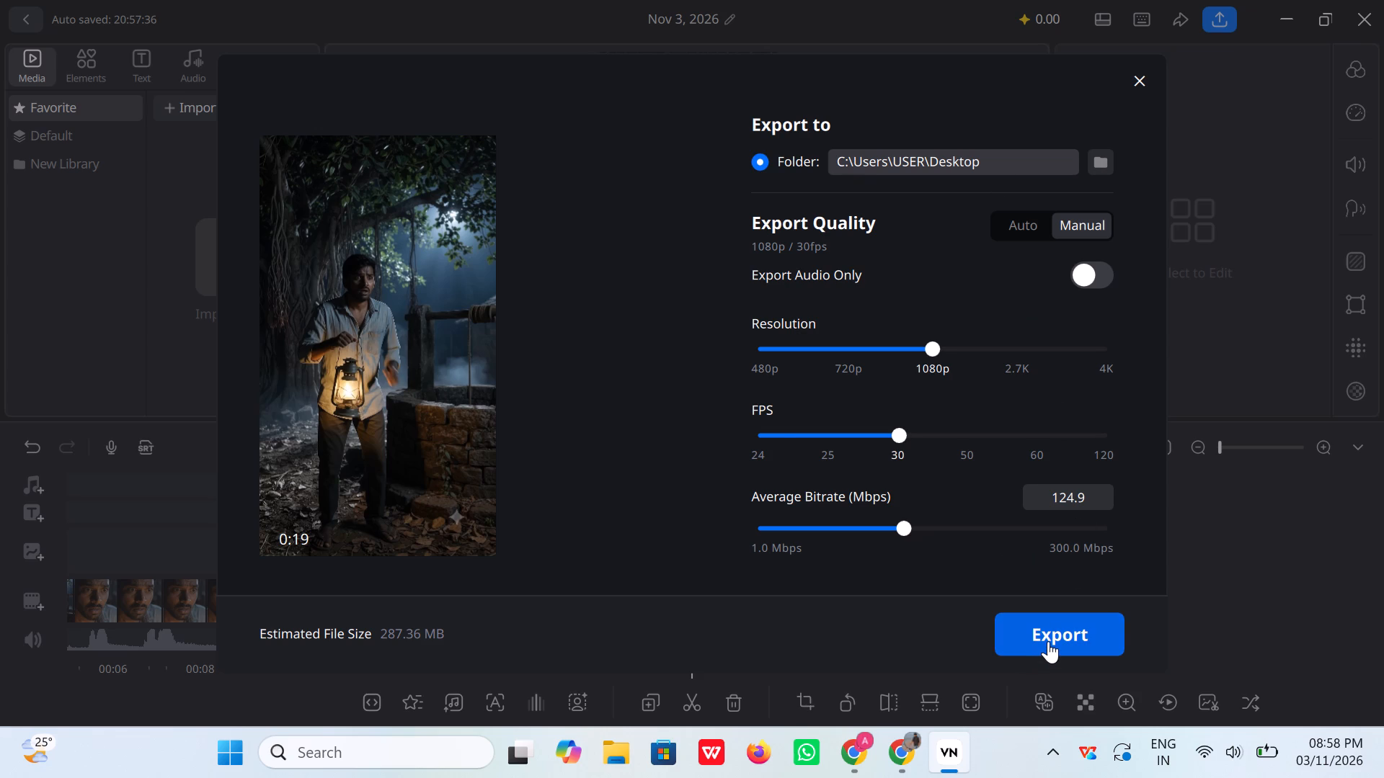
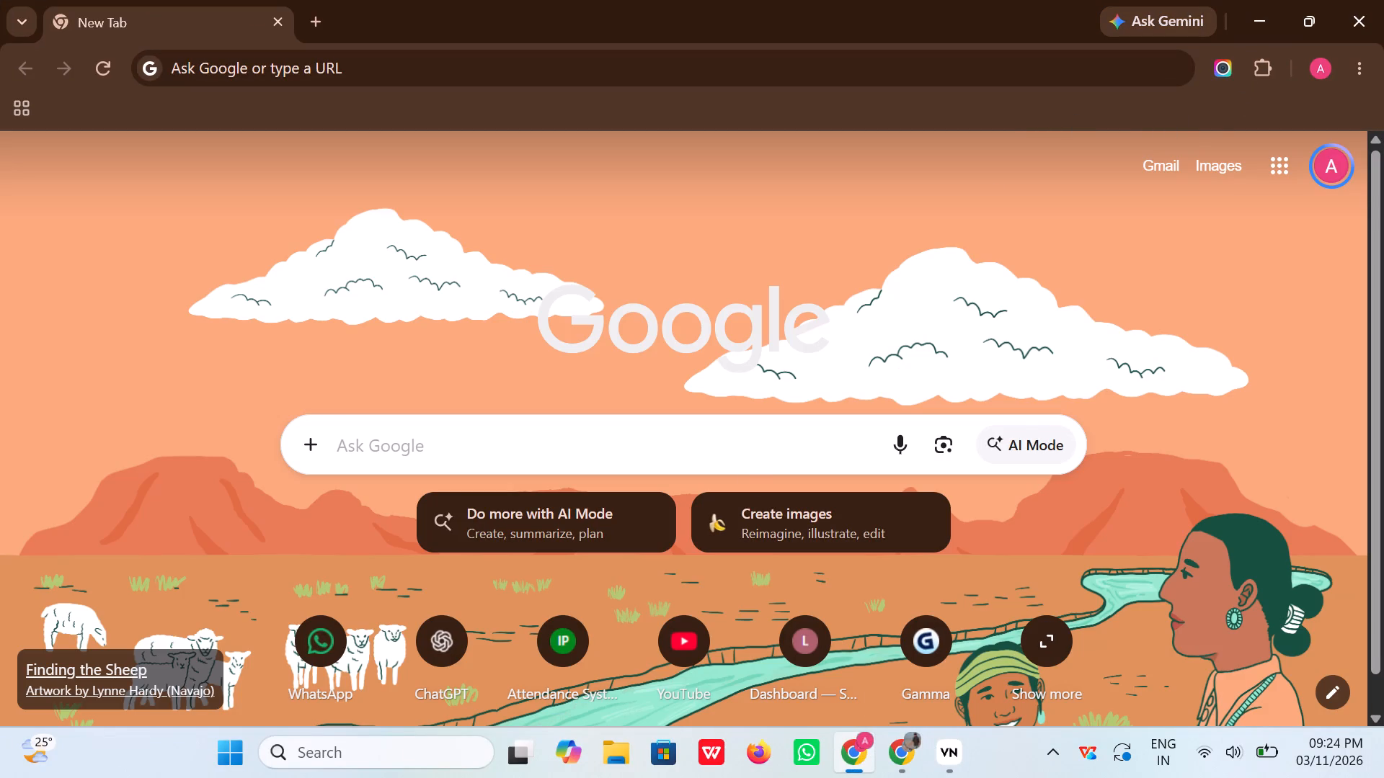
click(743, 439)
click(693, 491)
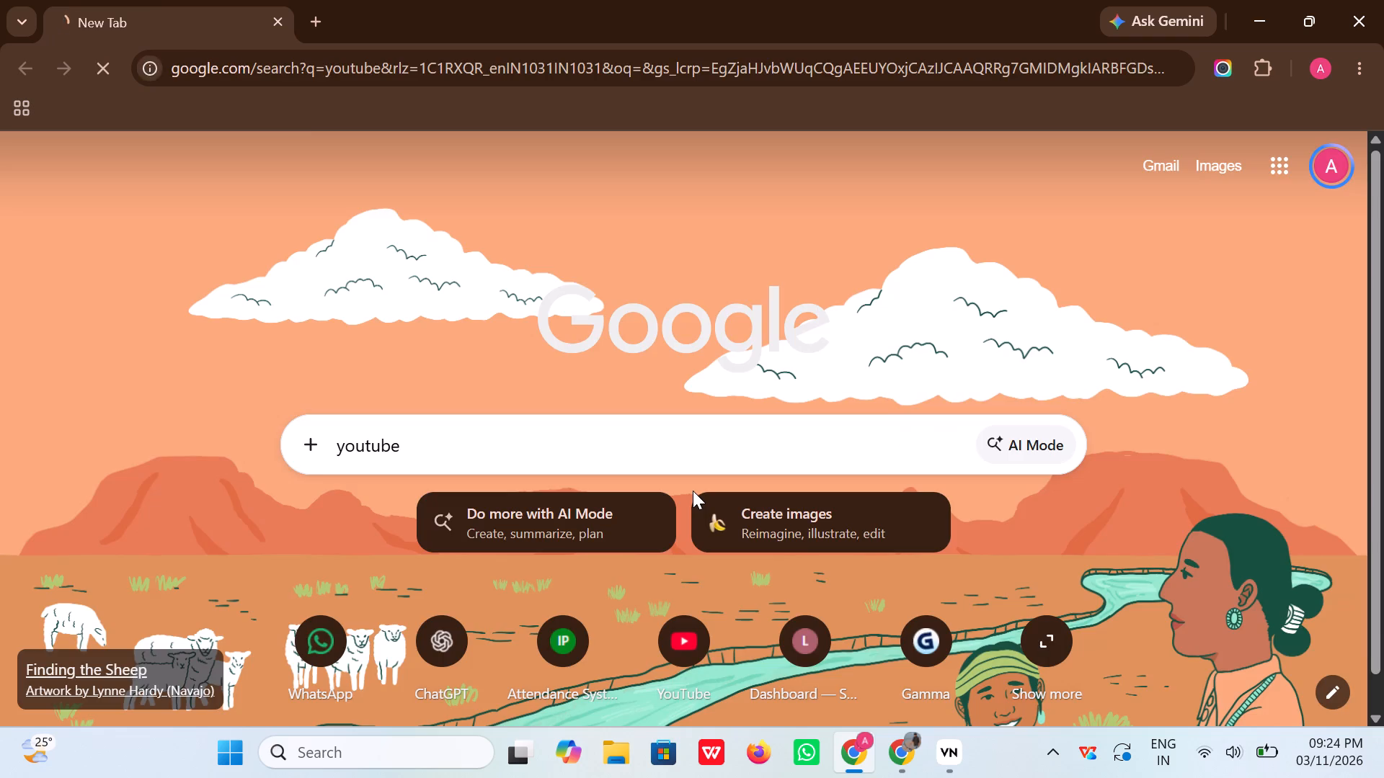
click(167, 380)
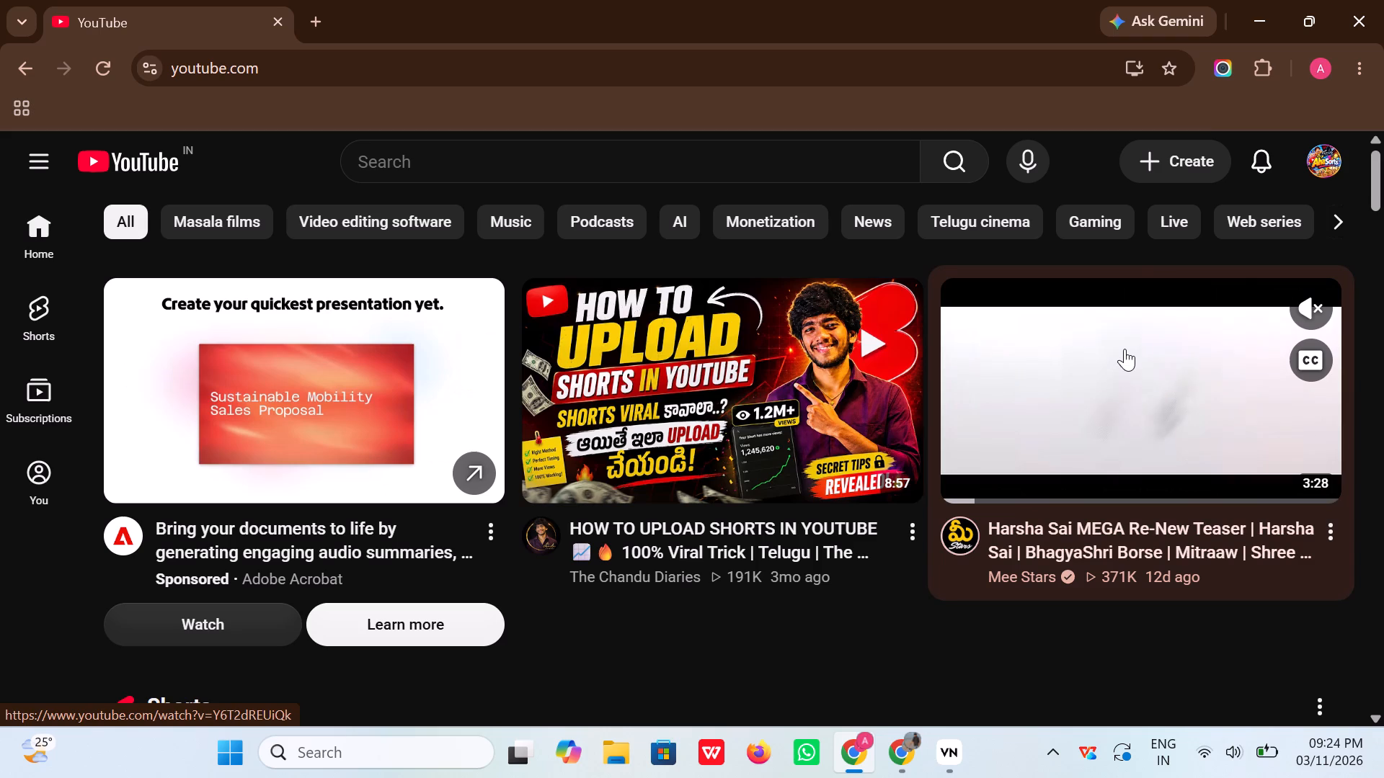
Preview the Harsha Sai MEGA Re-New Teaser on the home feed with sound, skip ahead and turn its subtitles off.
click(1305, 305)
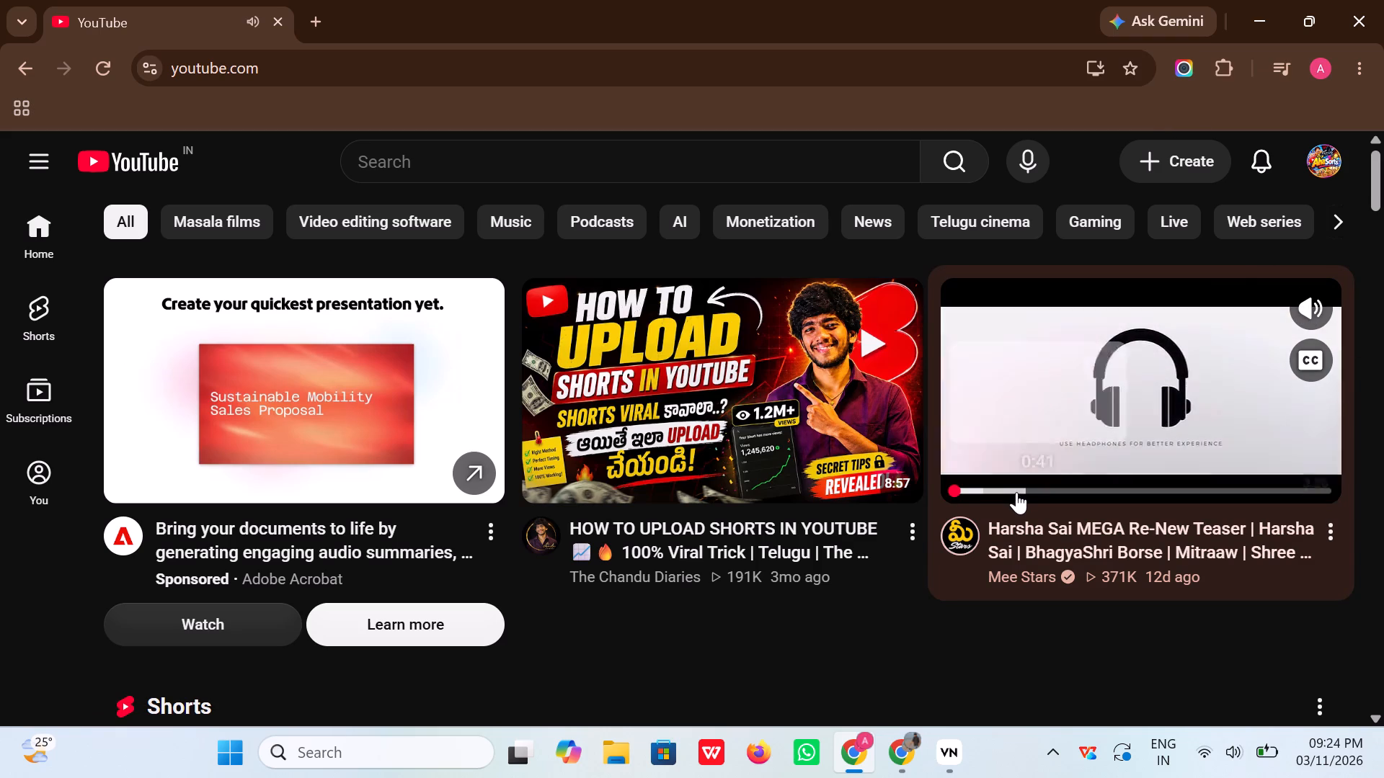
click(1013, 496)
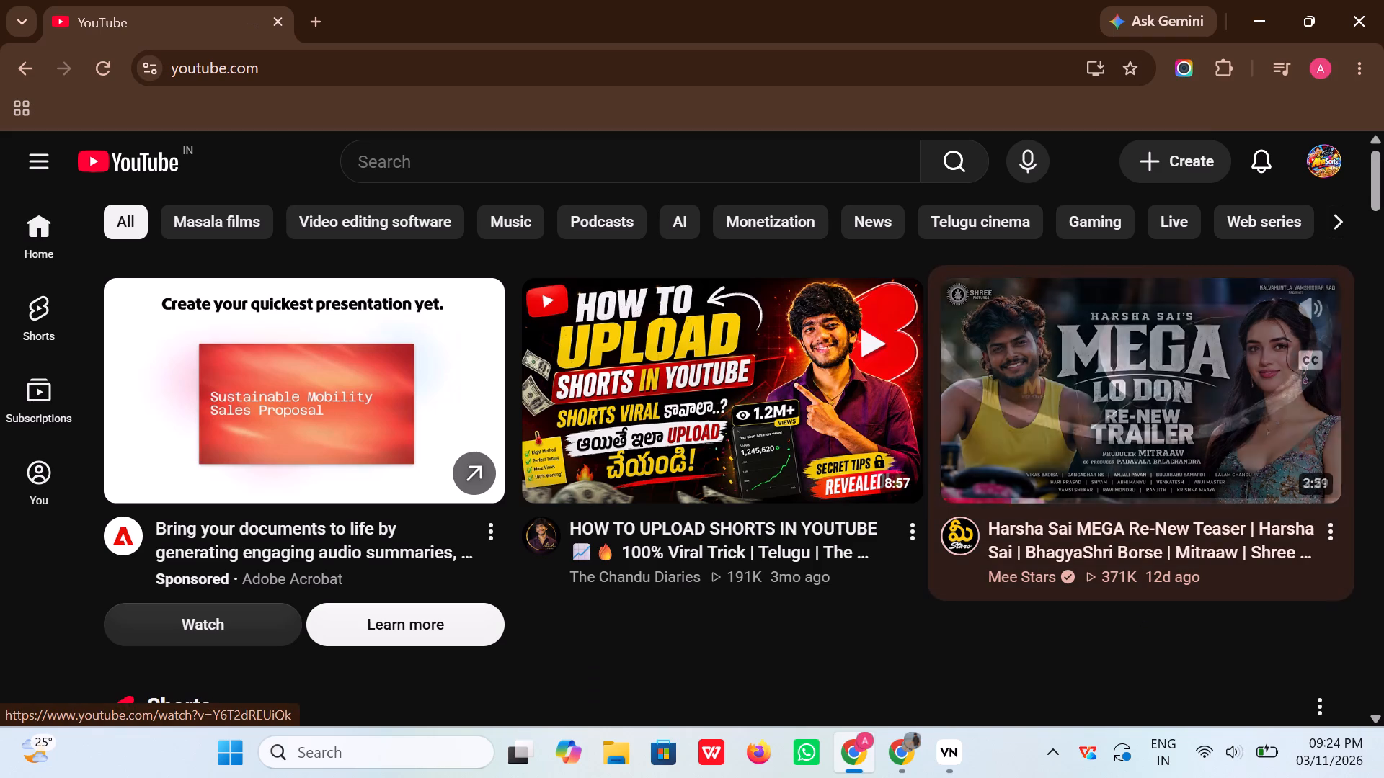
click(1295, 362)
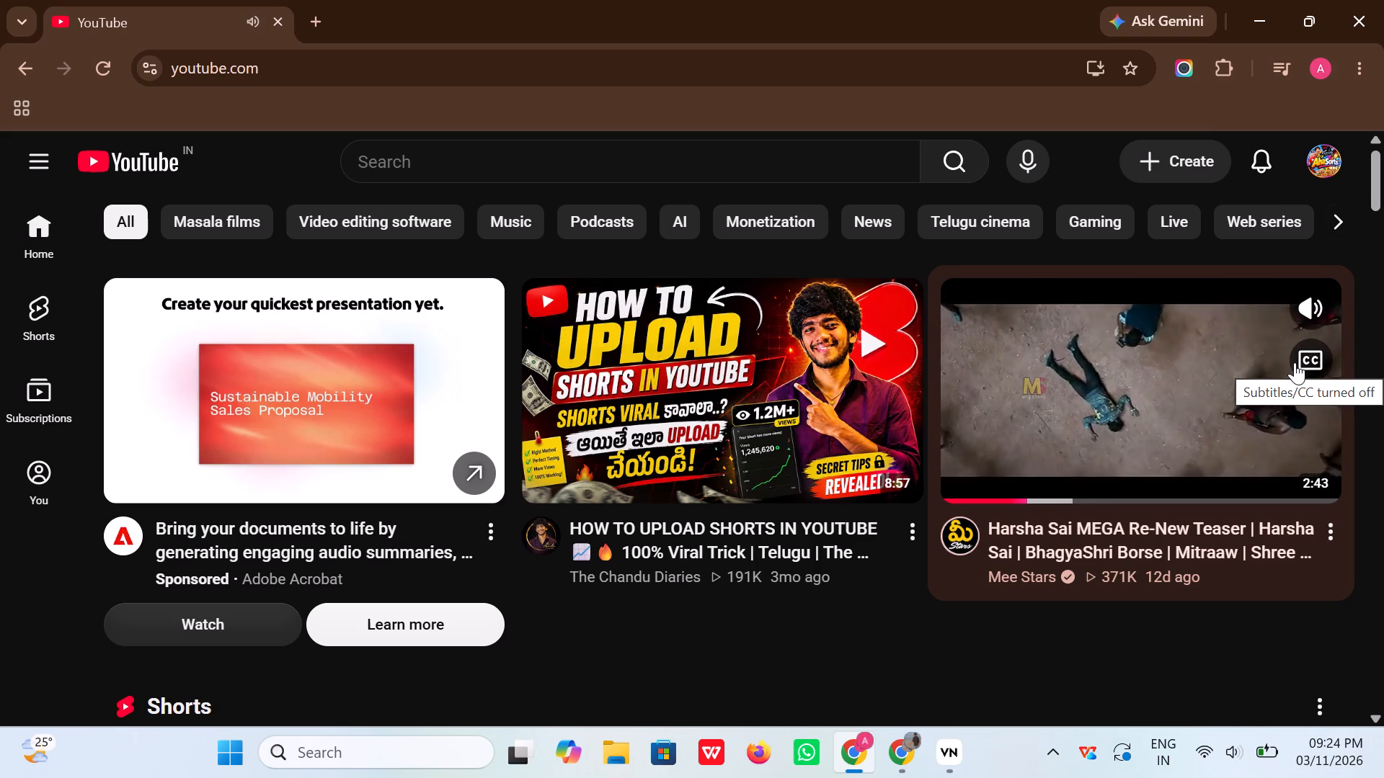
Open the signed-in aha shorts channel page from the account options.
click(1324, 153)
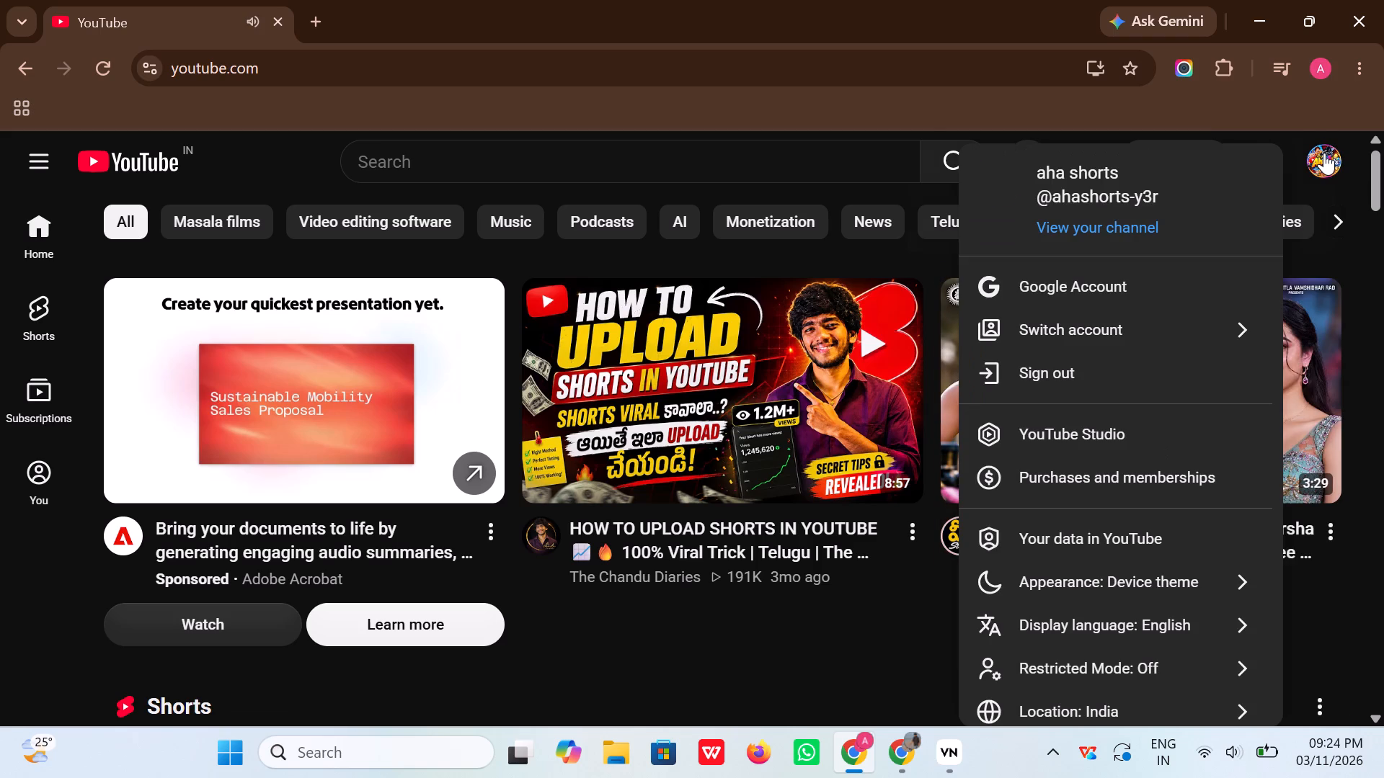
click(1008, 184)
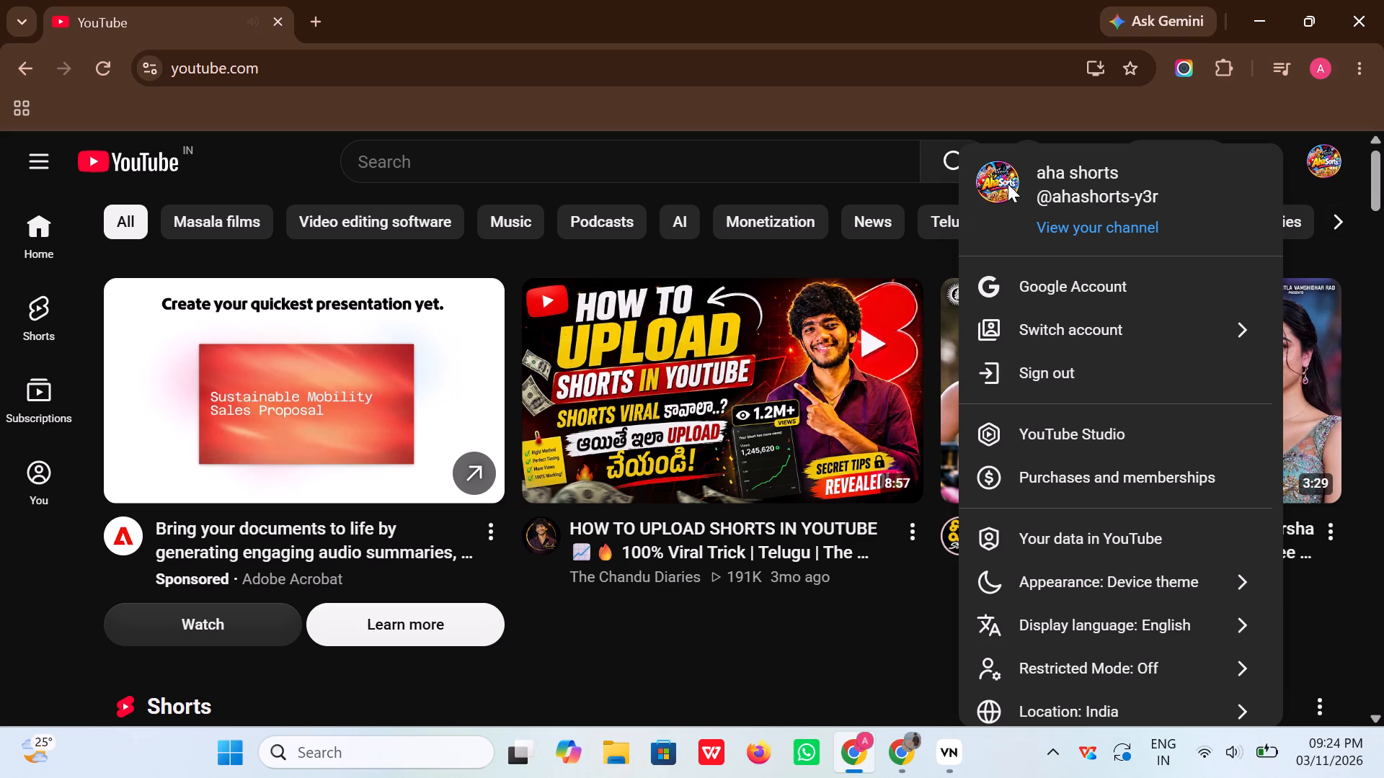
click(1106, 223)
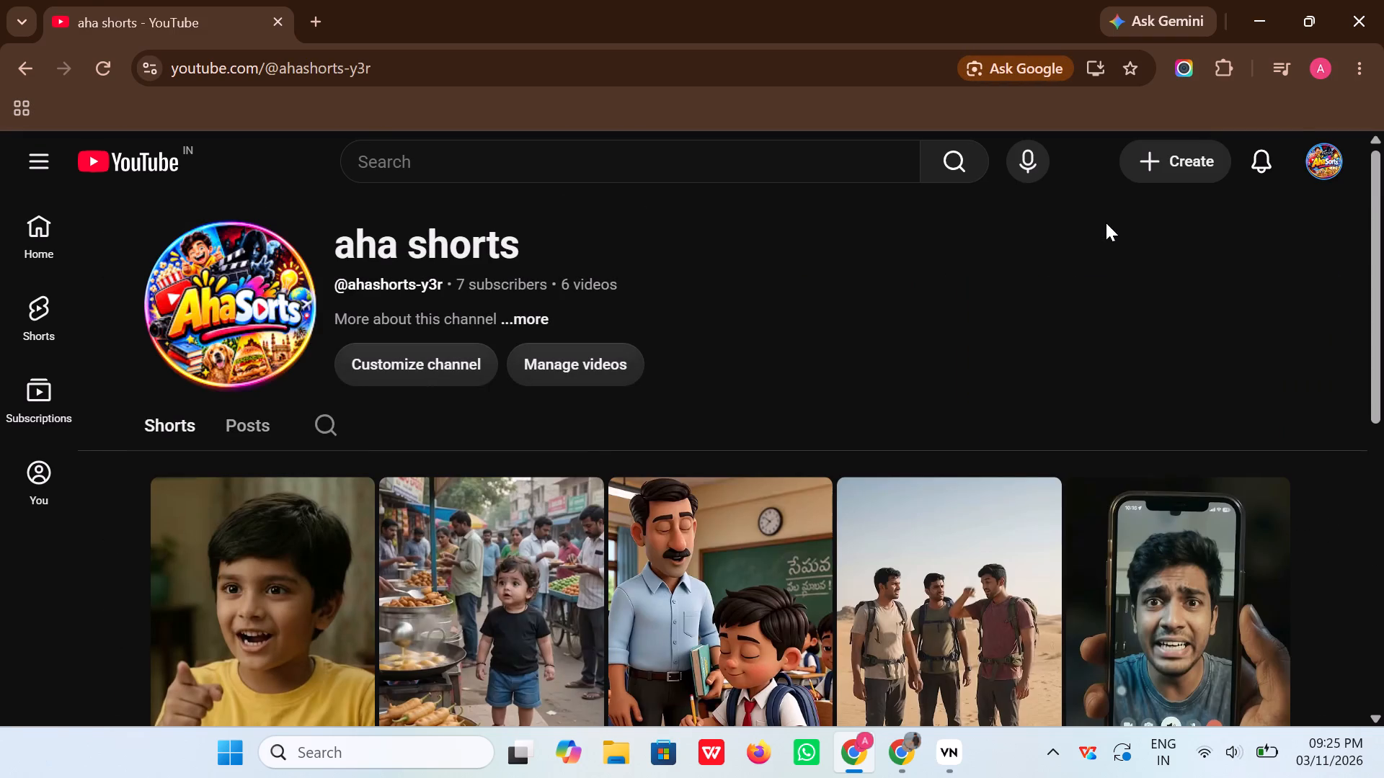
Reload the aha shorts channel page and look through its published Shorts and their available options.
scroll(603, 442, down, 2)
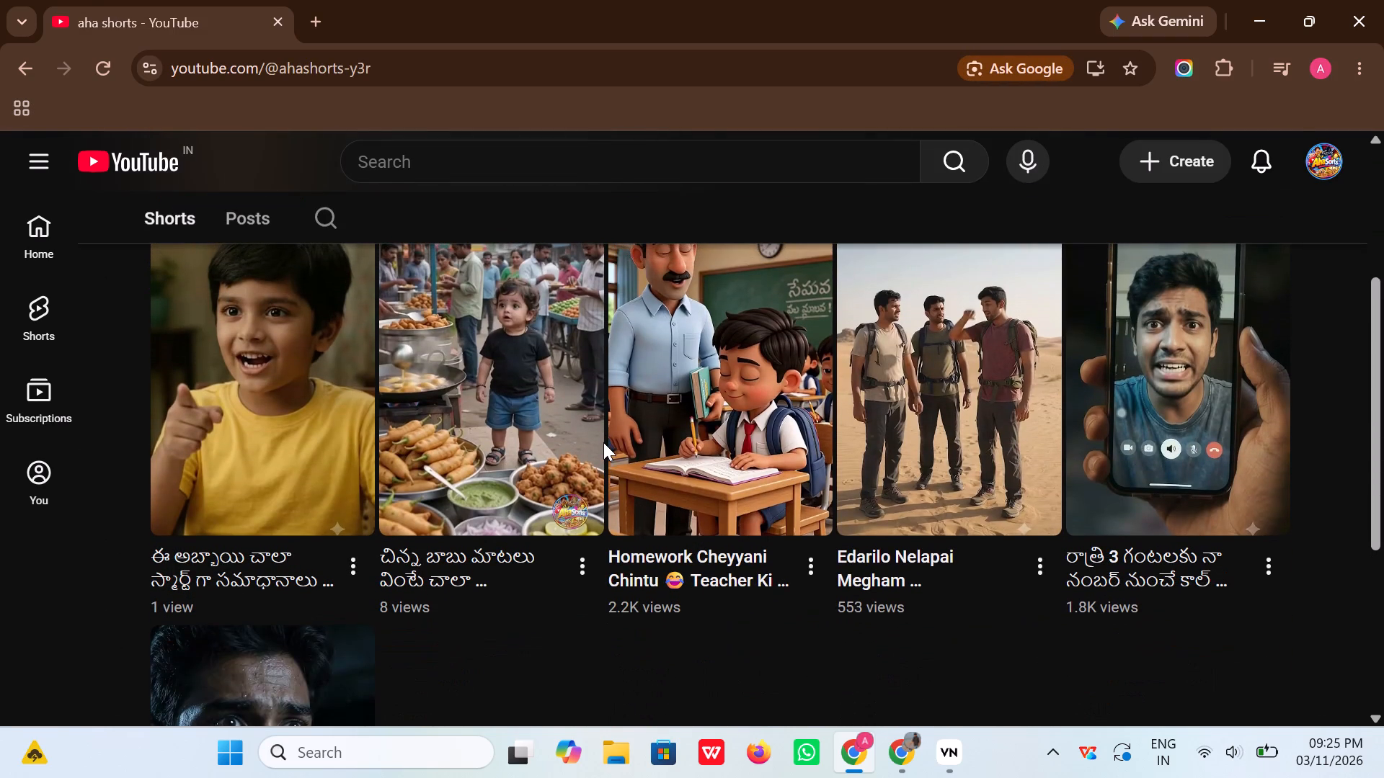
click(90, 66)
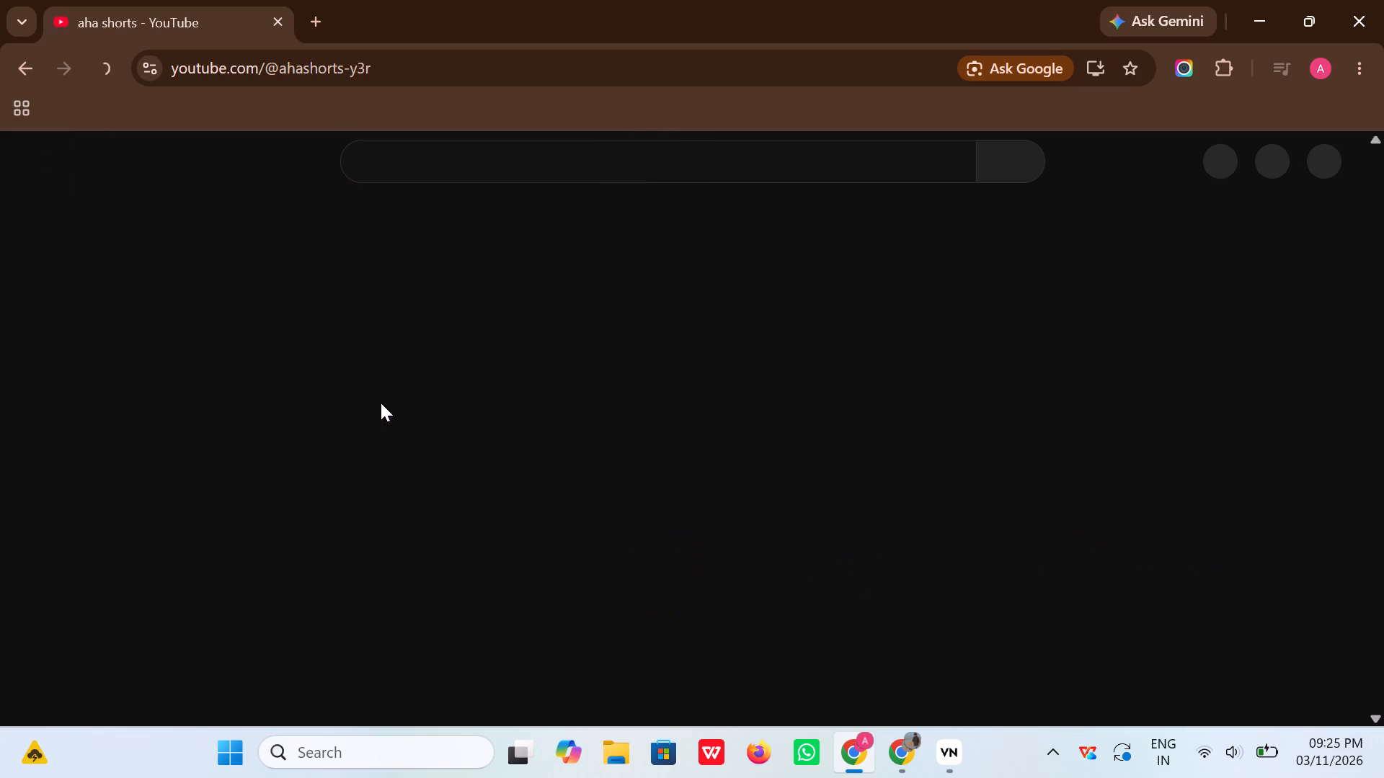
scroll(406, 433, down, 2)
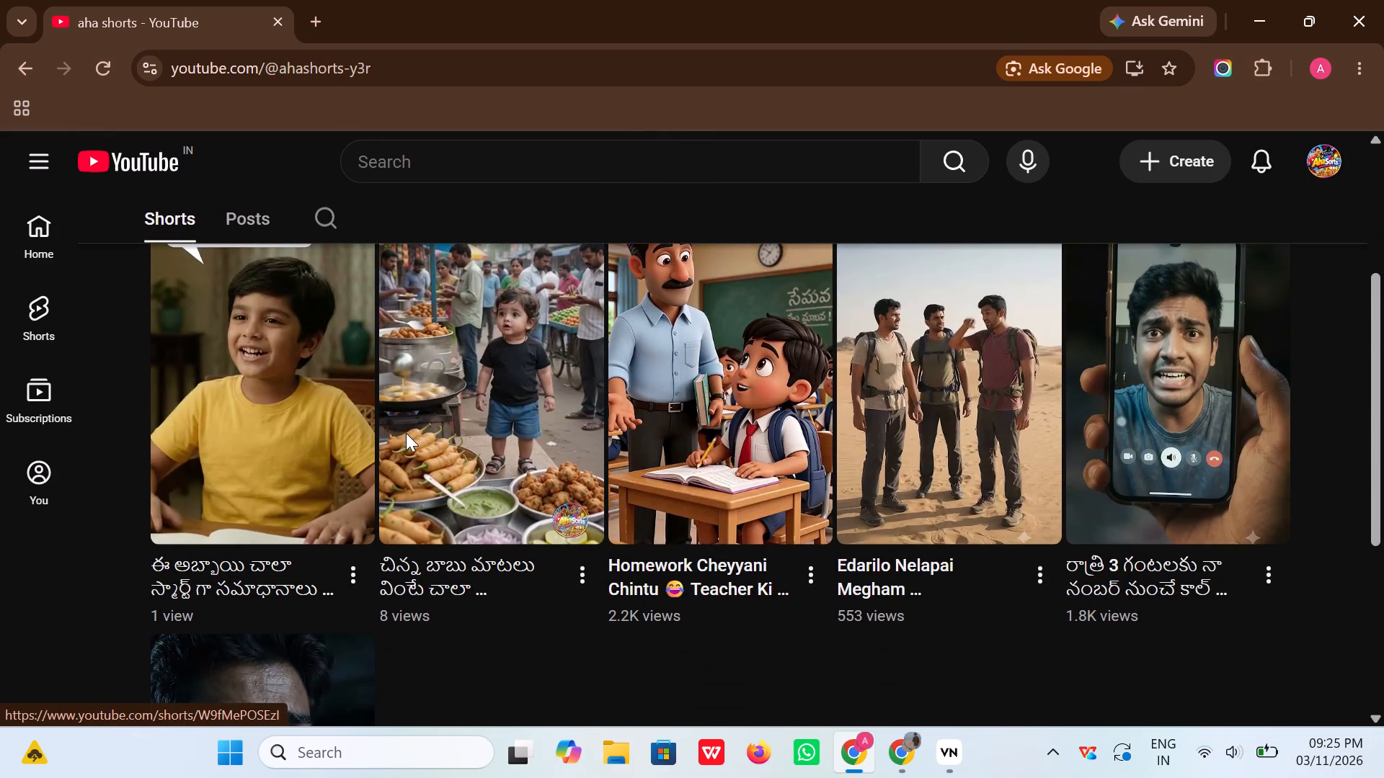
click(574, 581)
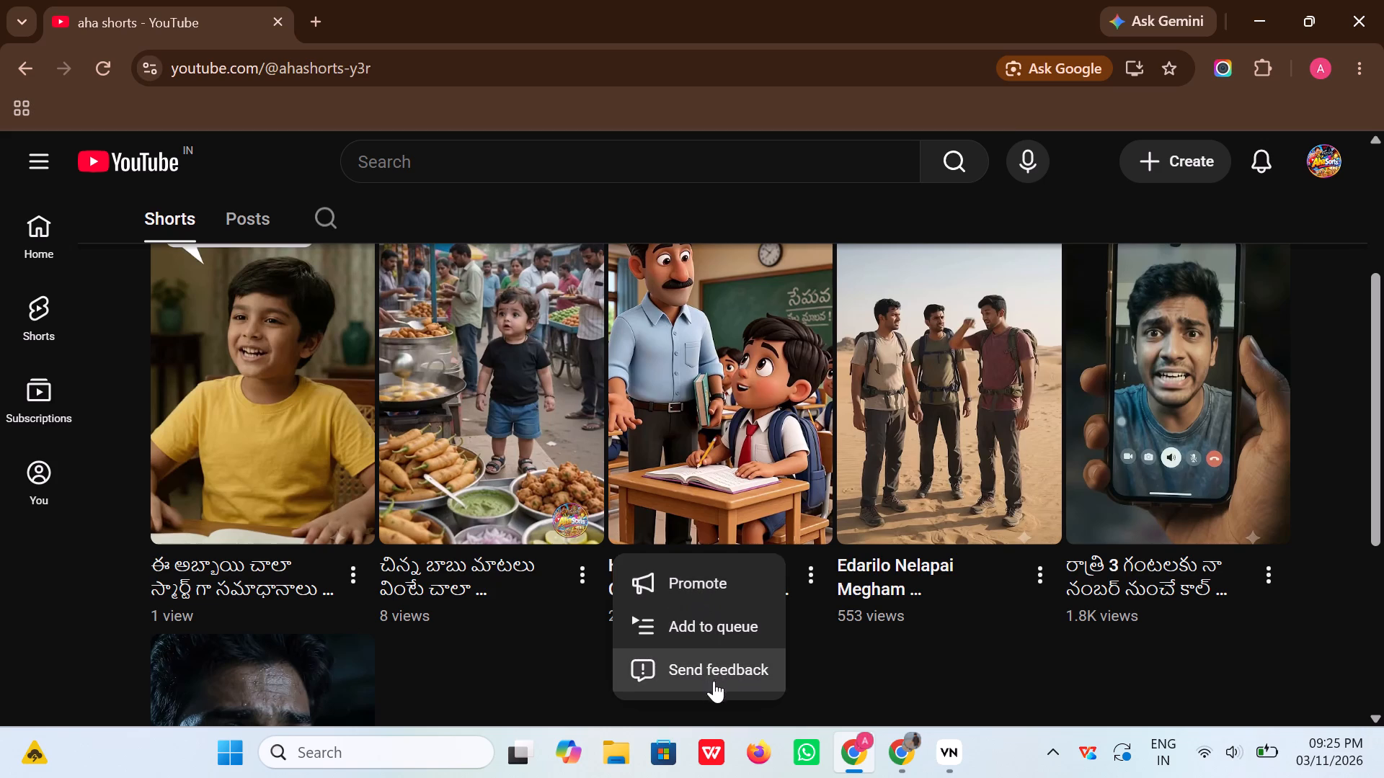
click(495, 652)
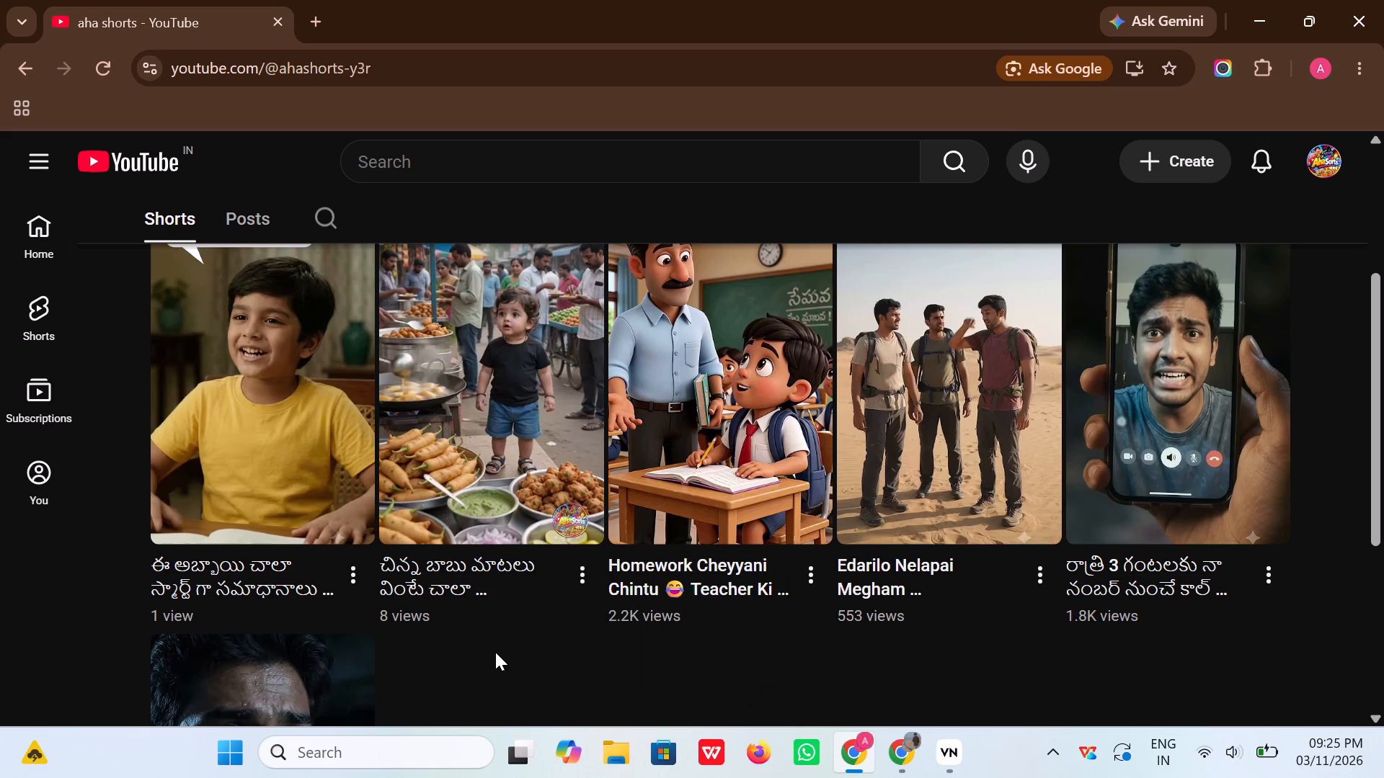
scroll(495, 652, up, 1)
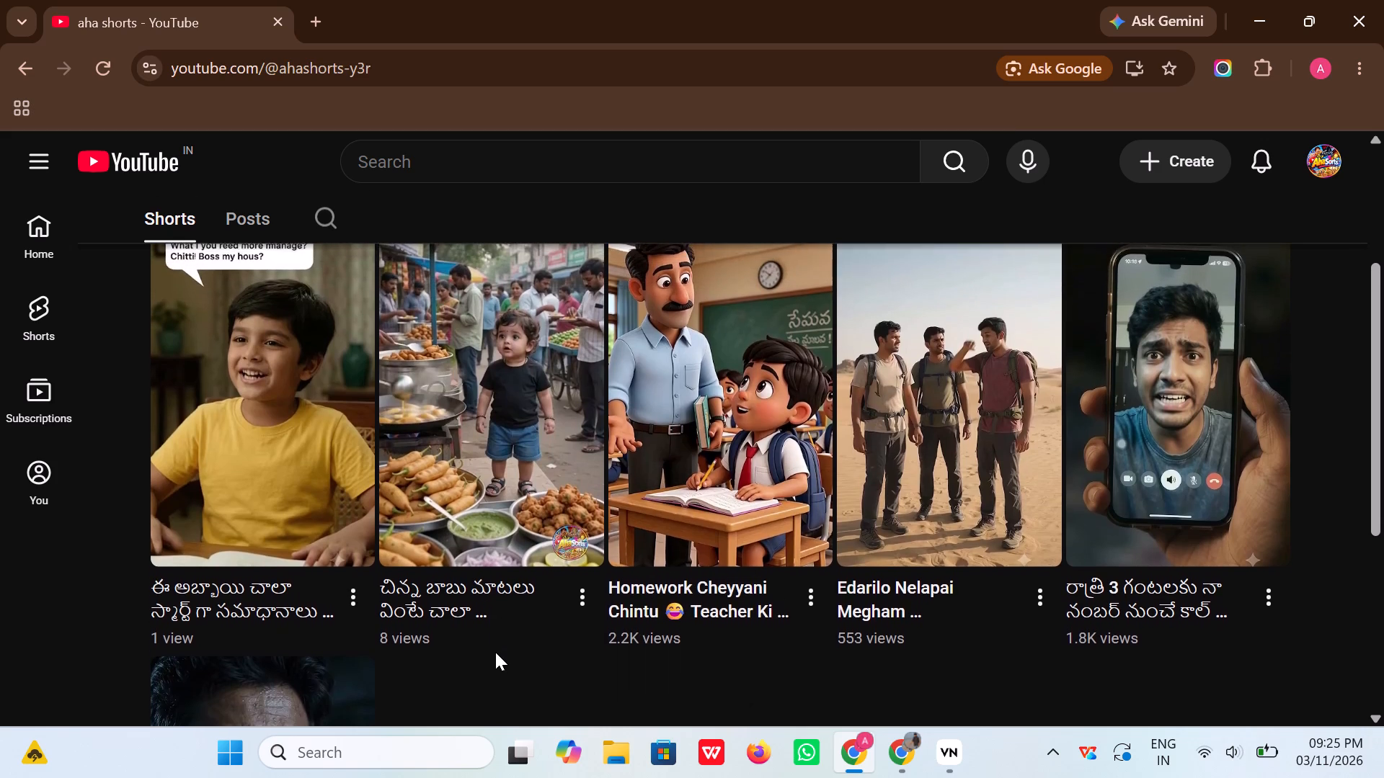
scroll(495, 652, up, 1)
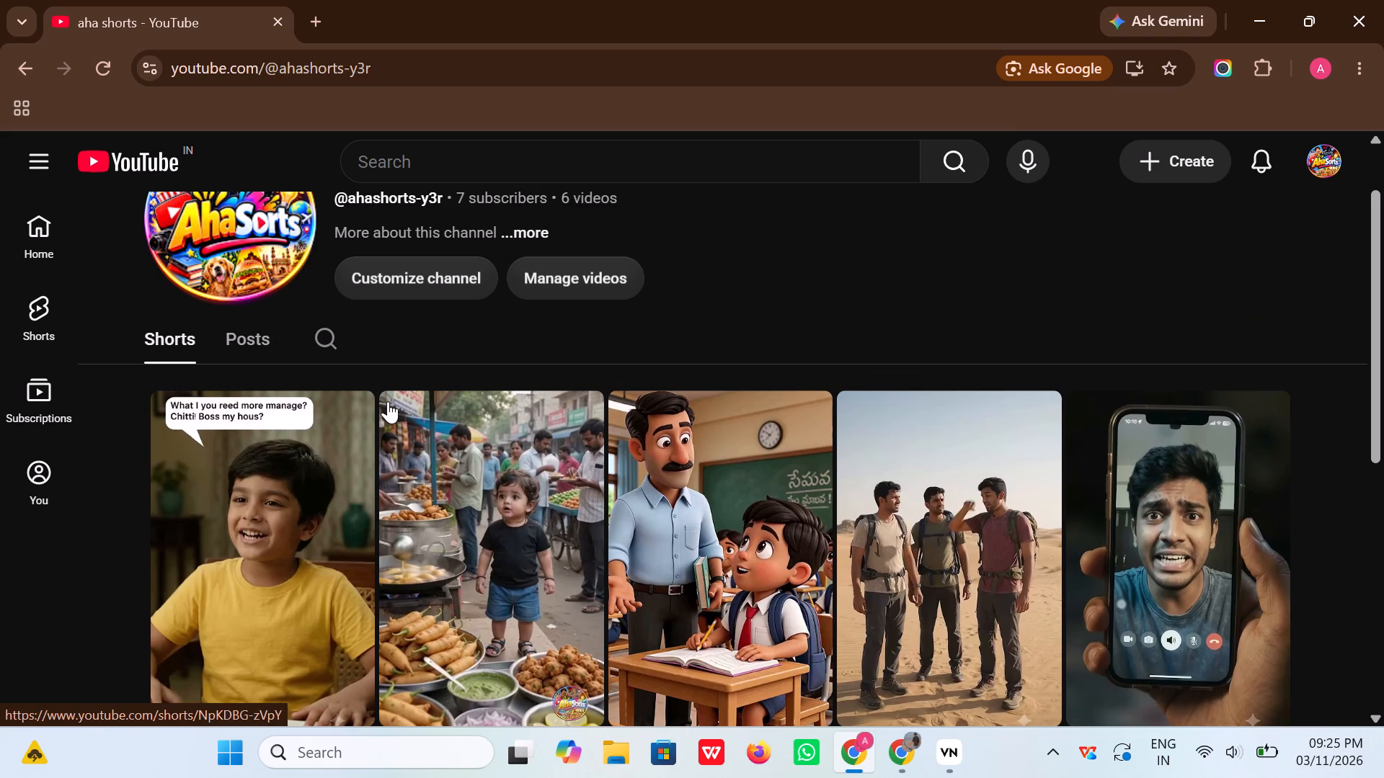
scroll(388, 401, down, 1)
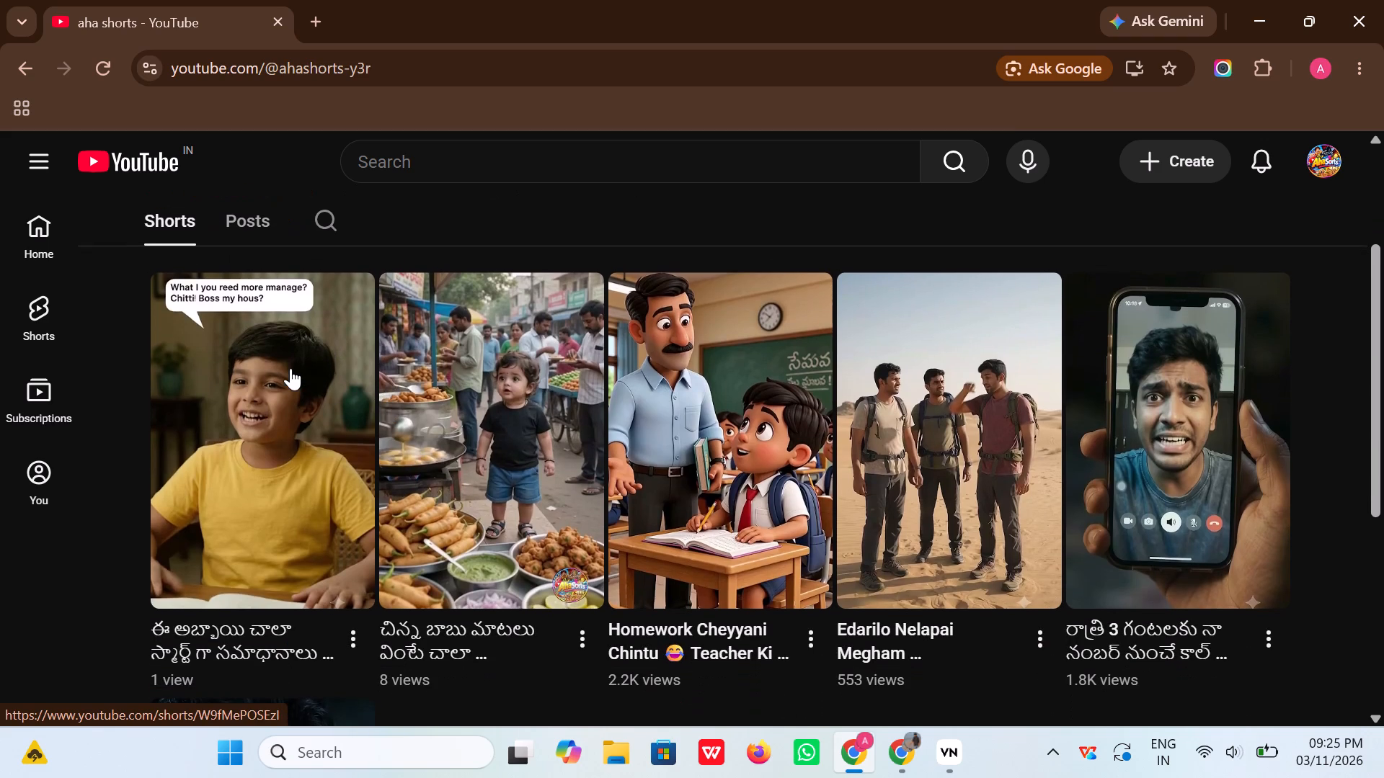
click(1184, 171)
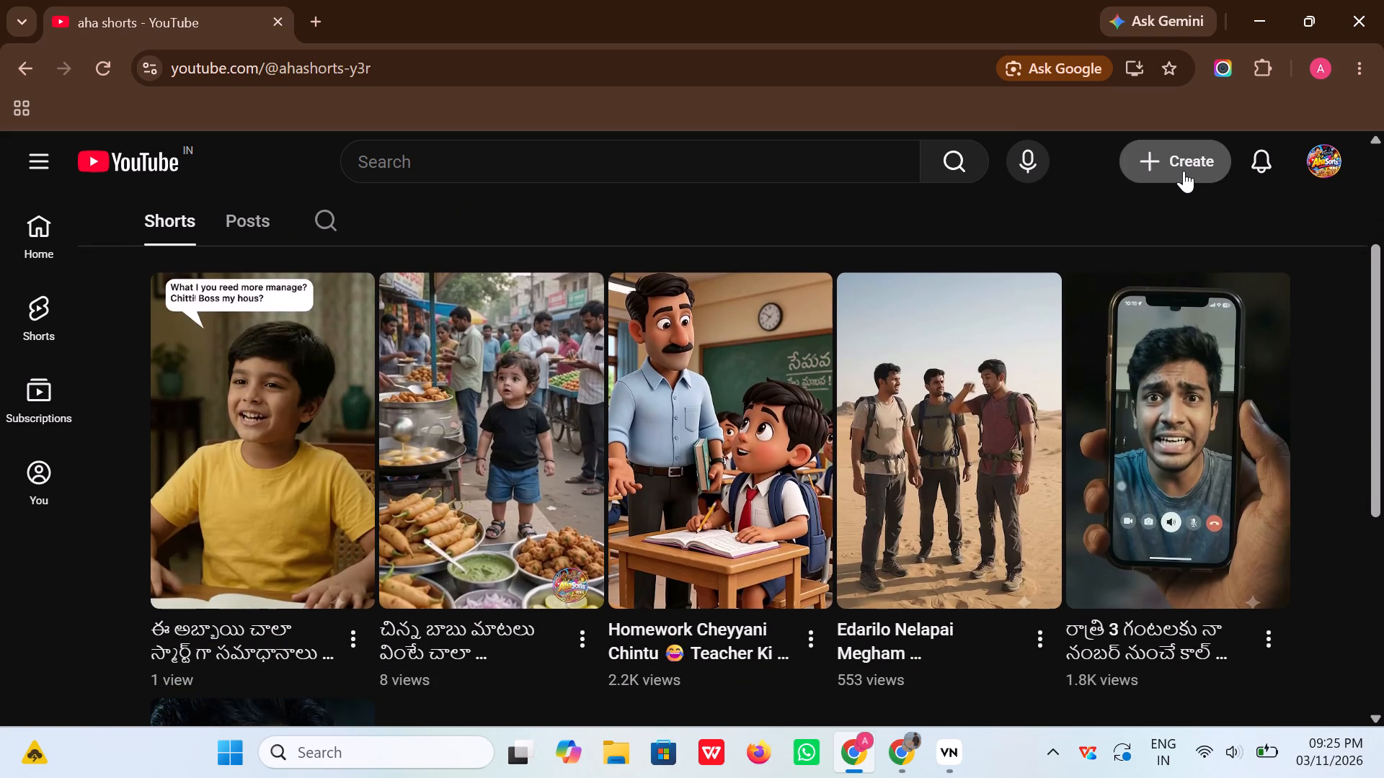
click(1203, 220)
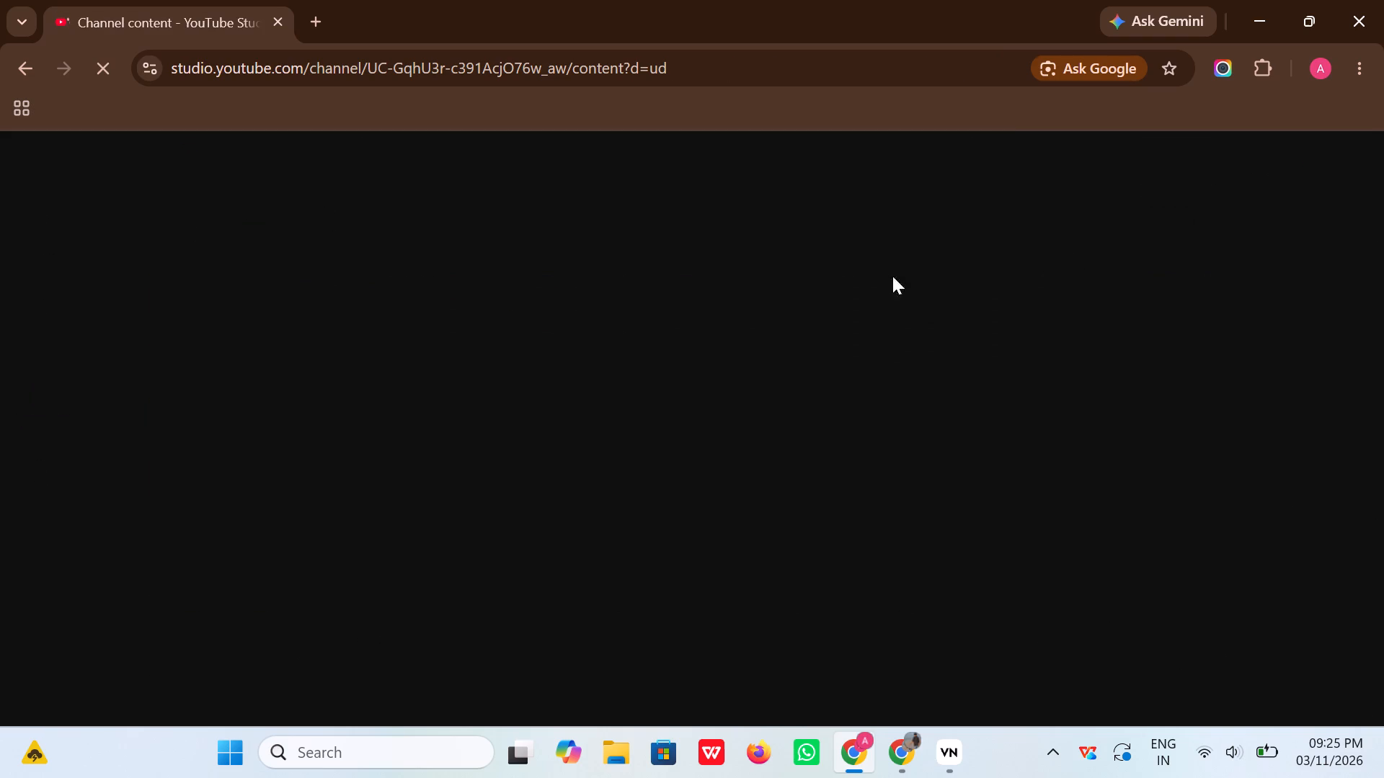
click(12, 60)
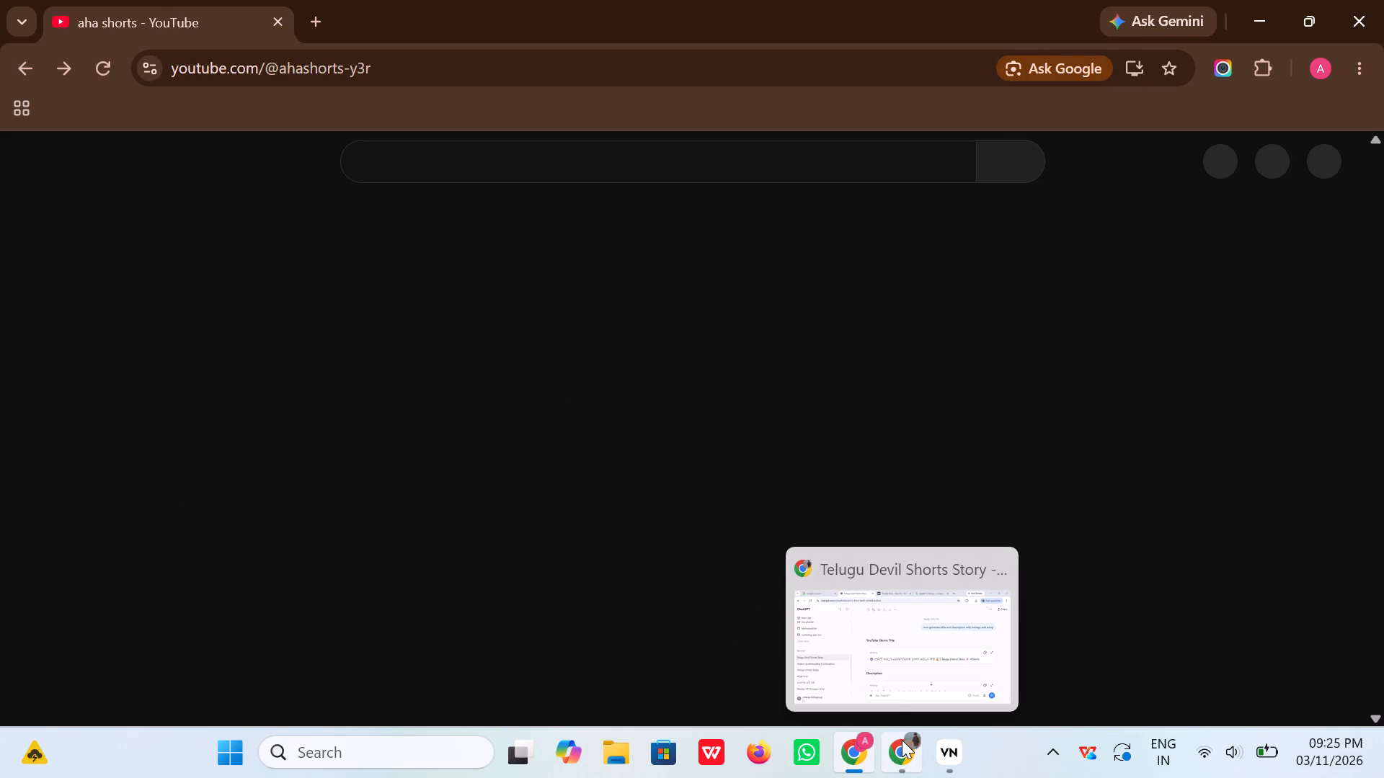
Translate the Telugu text of the ChatGPT-generated Shorts title into English in the Google search translator and copy the translation.
click(884, 647)
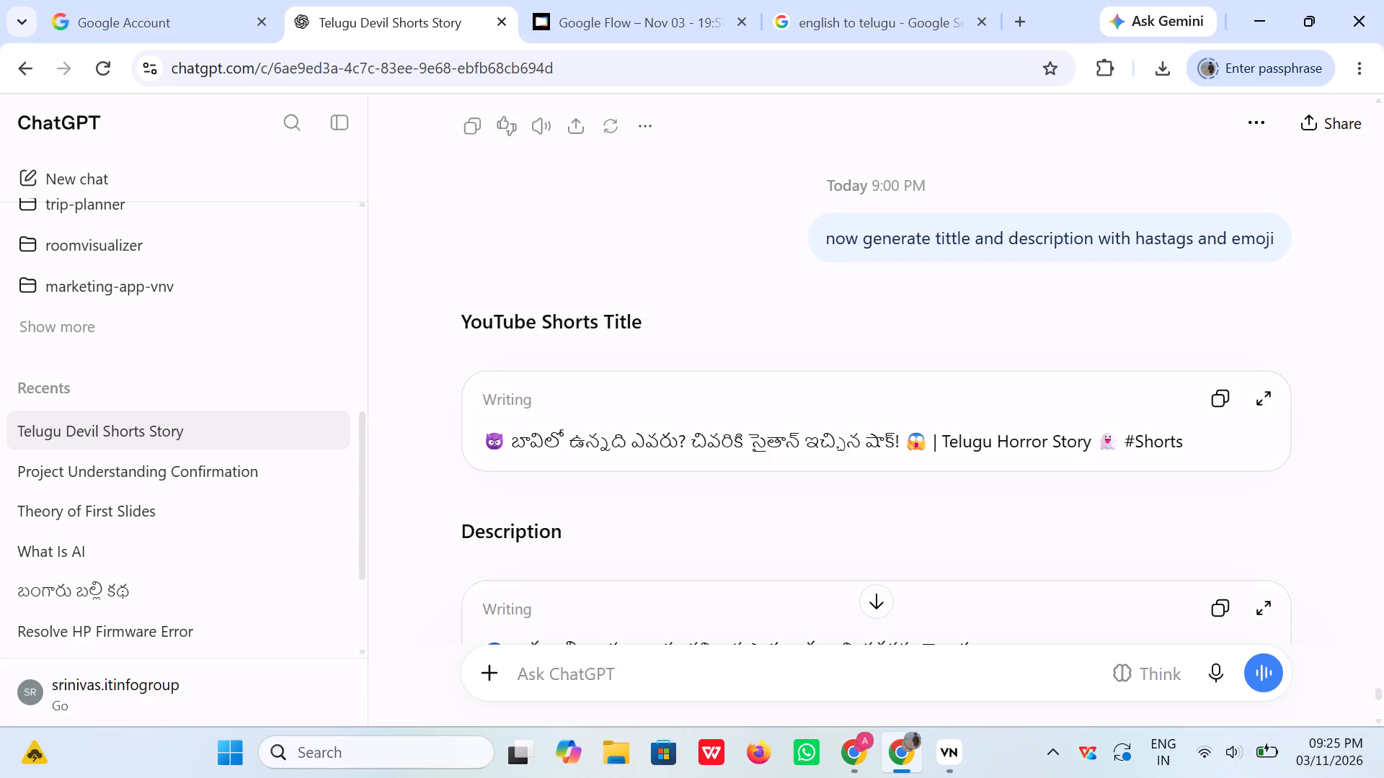
drag(897, 437, 515, 438)
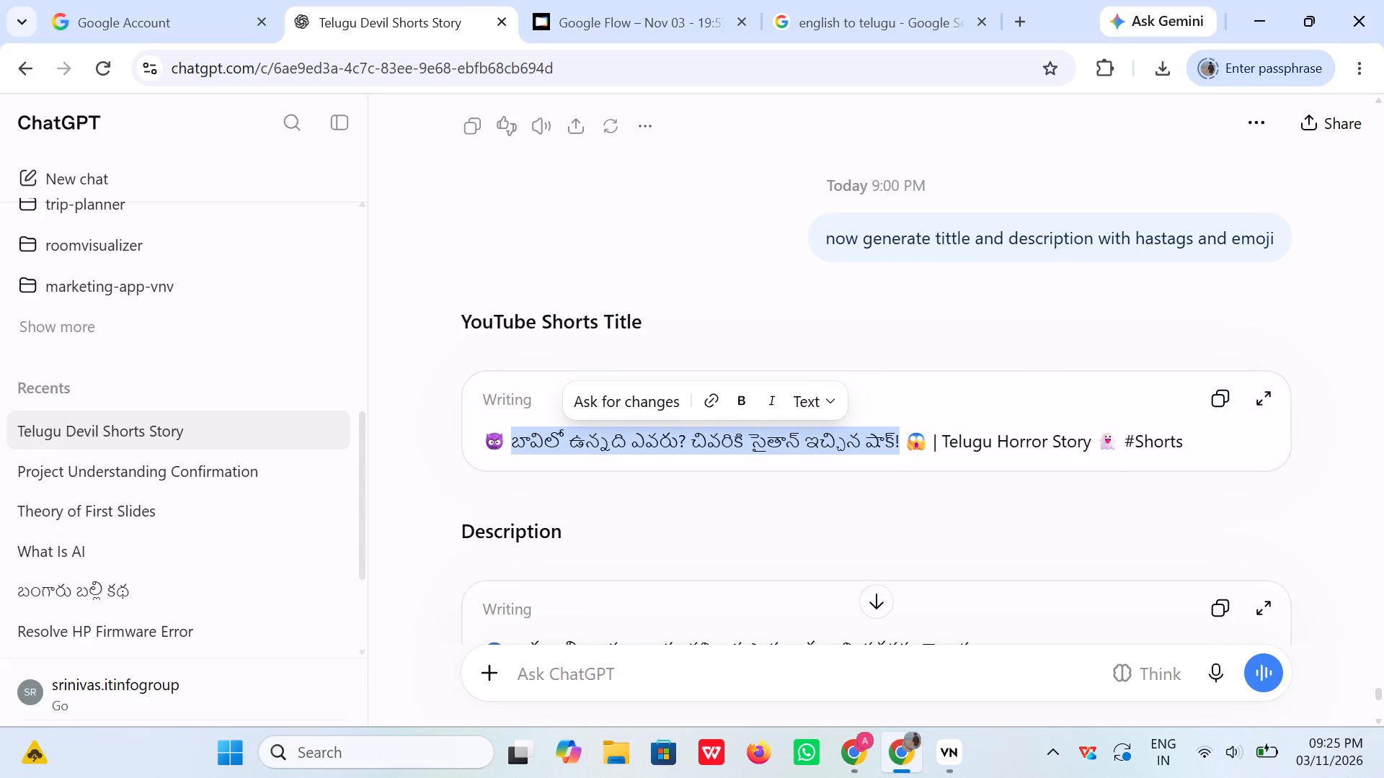
key(ctrl+c)
click(927, 4)
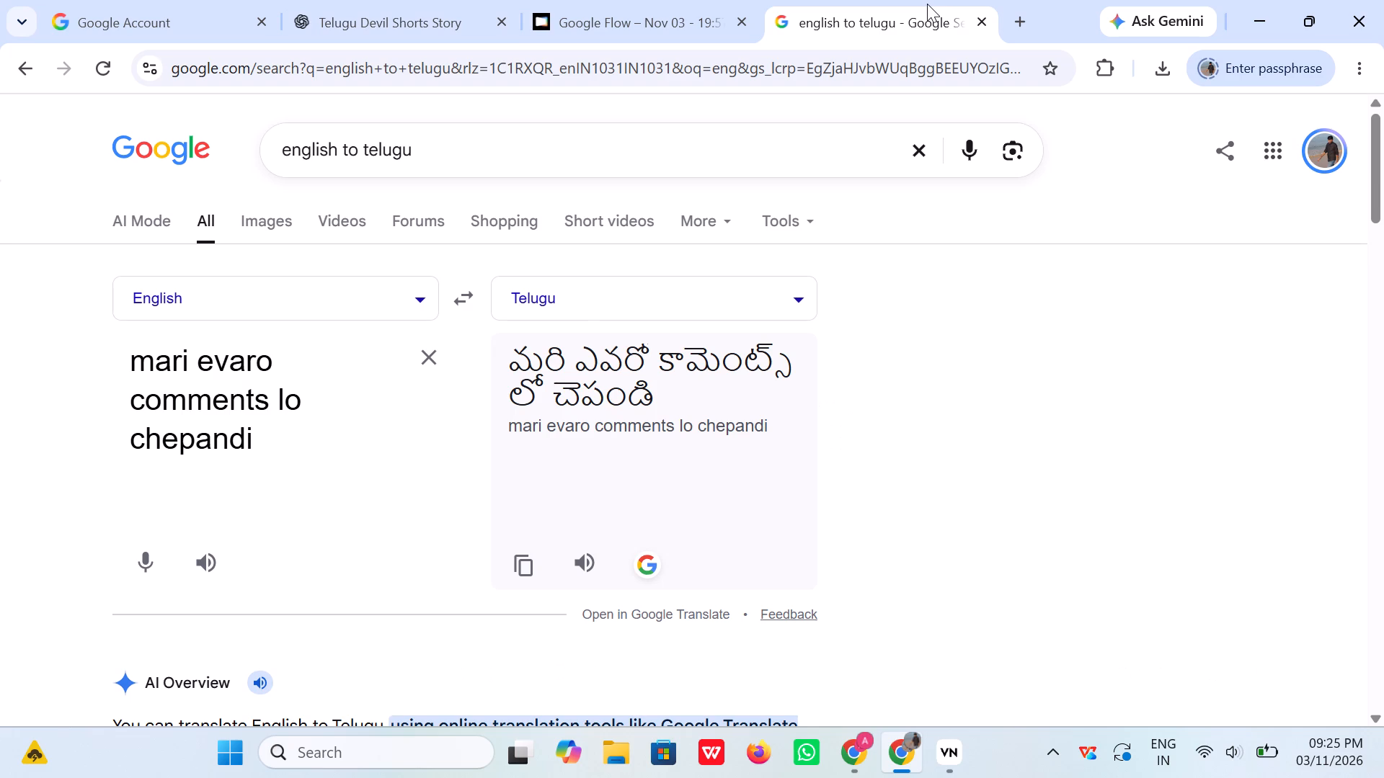
click(455, 303)
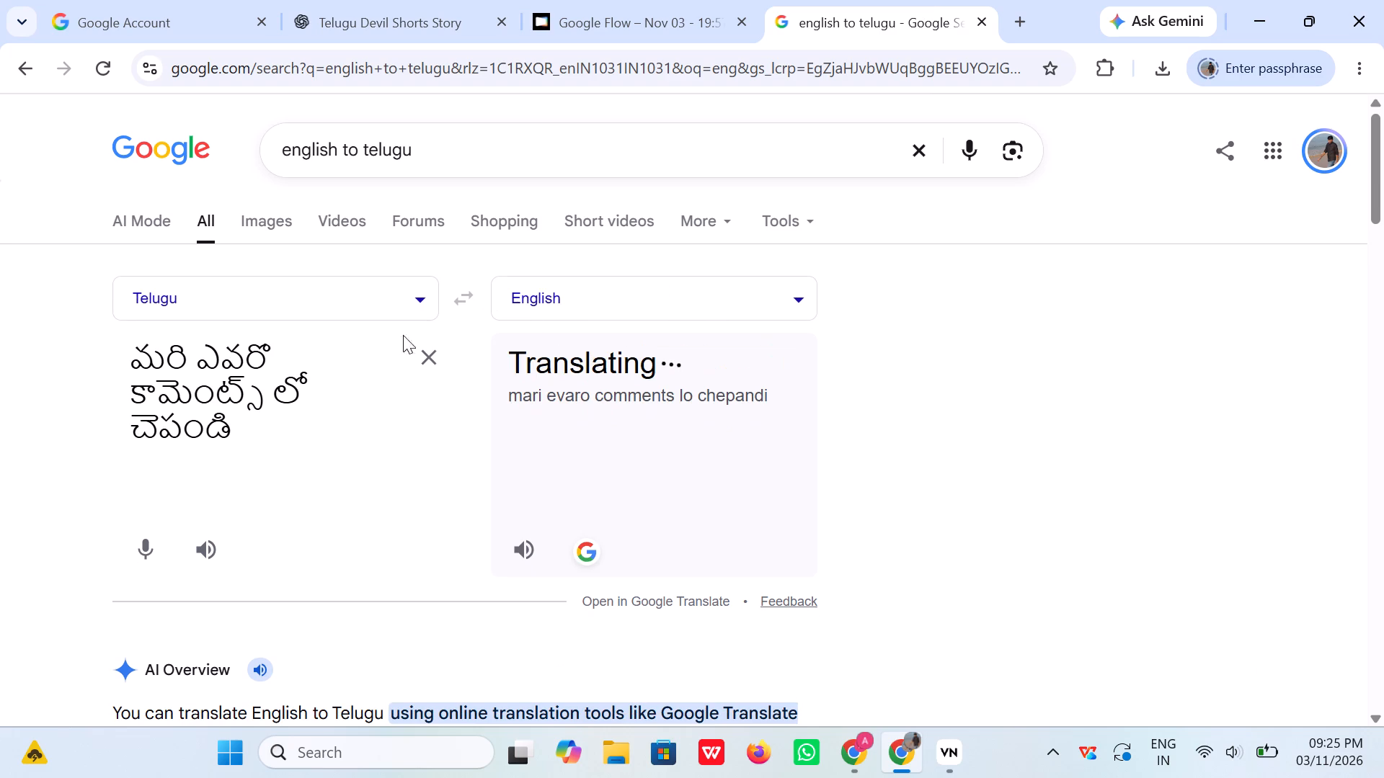
double_click(281, 420)
key(ctrl+v)
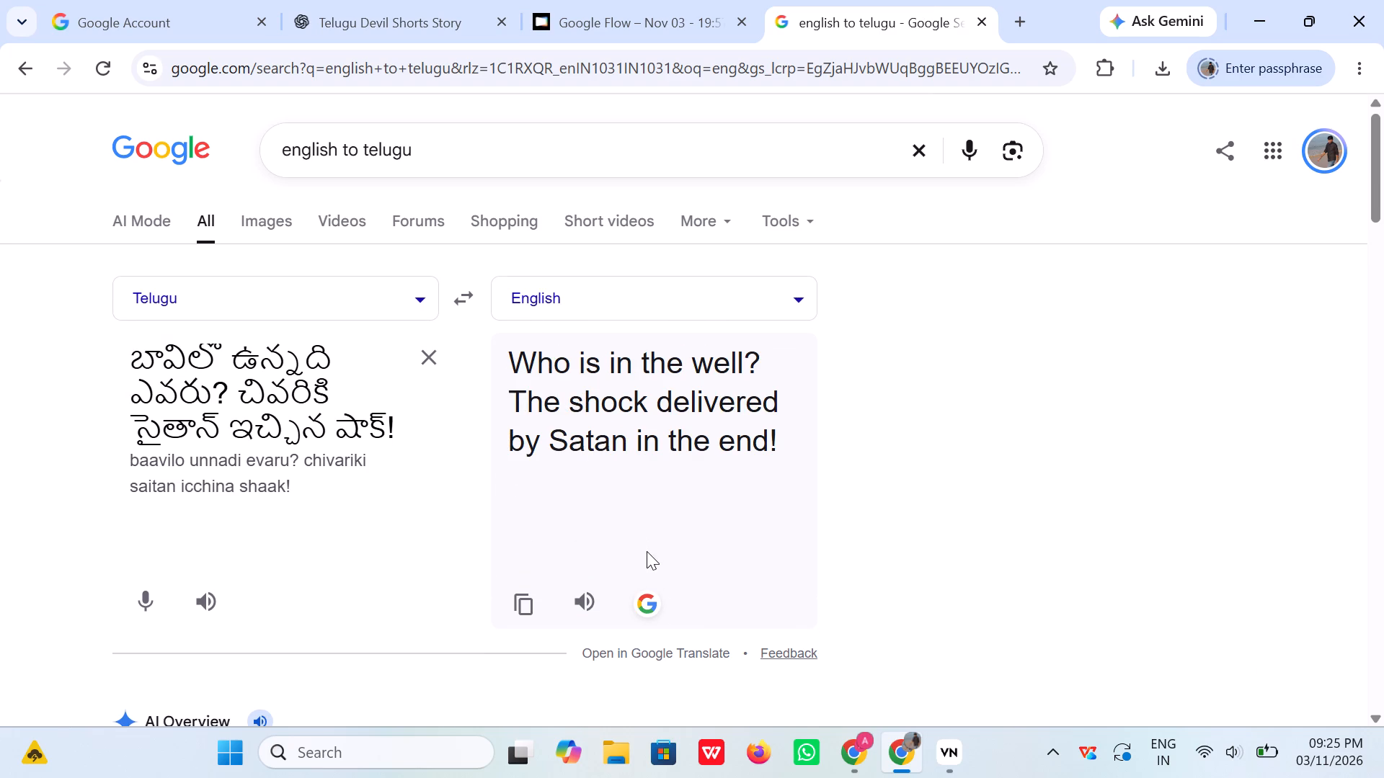
click(529, 603)
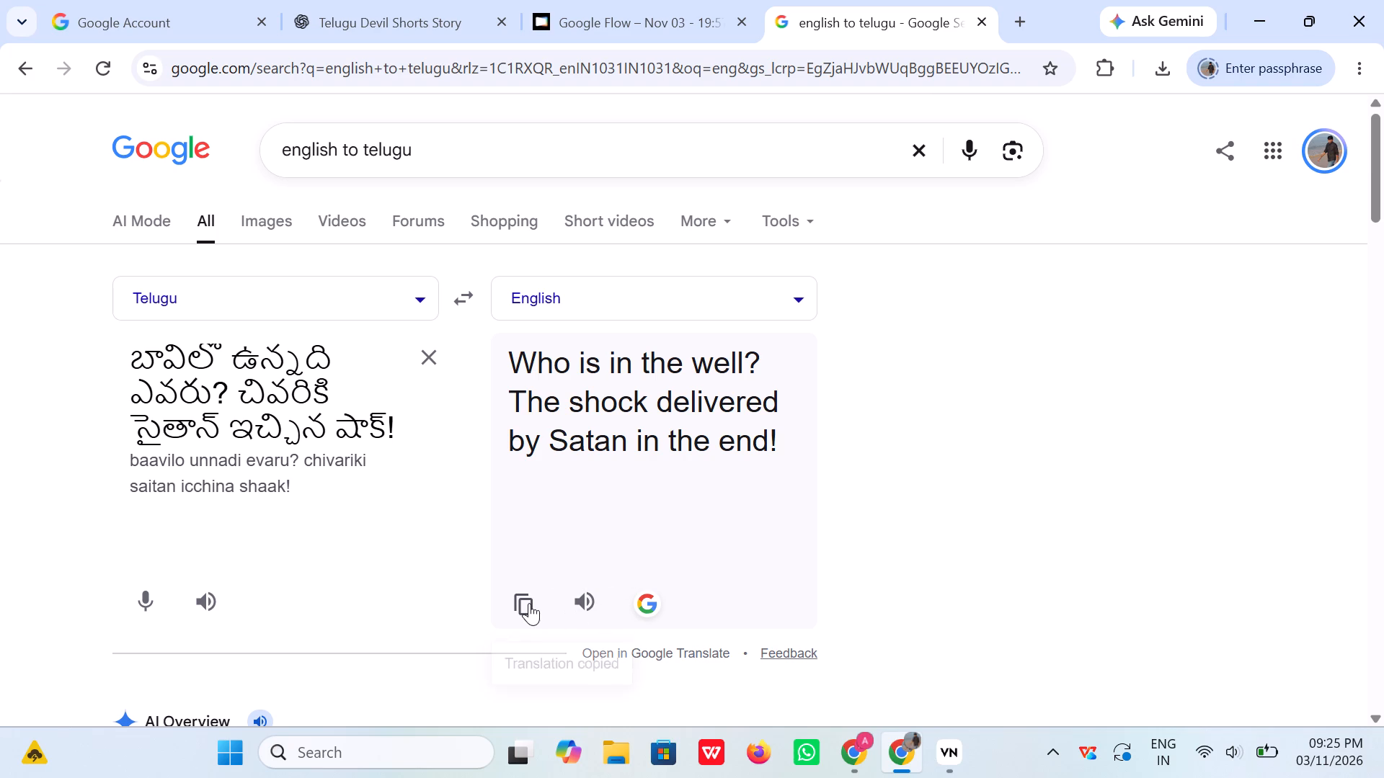
Switch back to the aha shorts channel window and start a video upload in YouTube Studio.
click(848, 743)
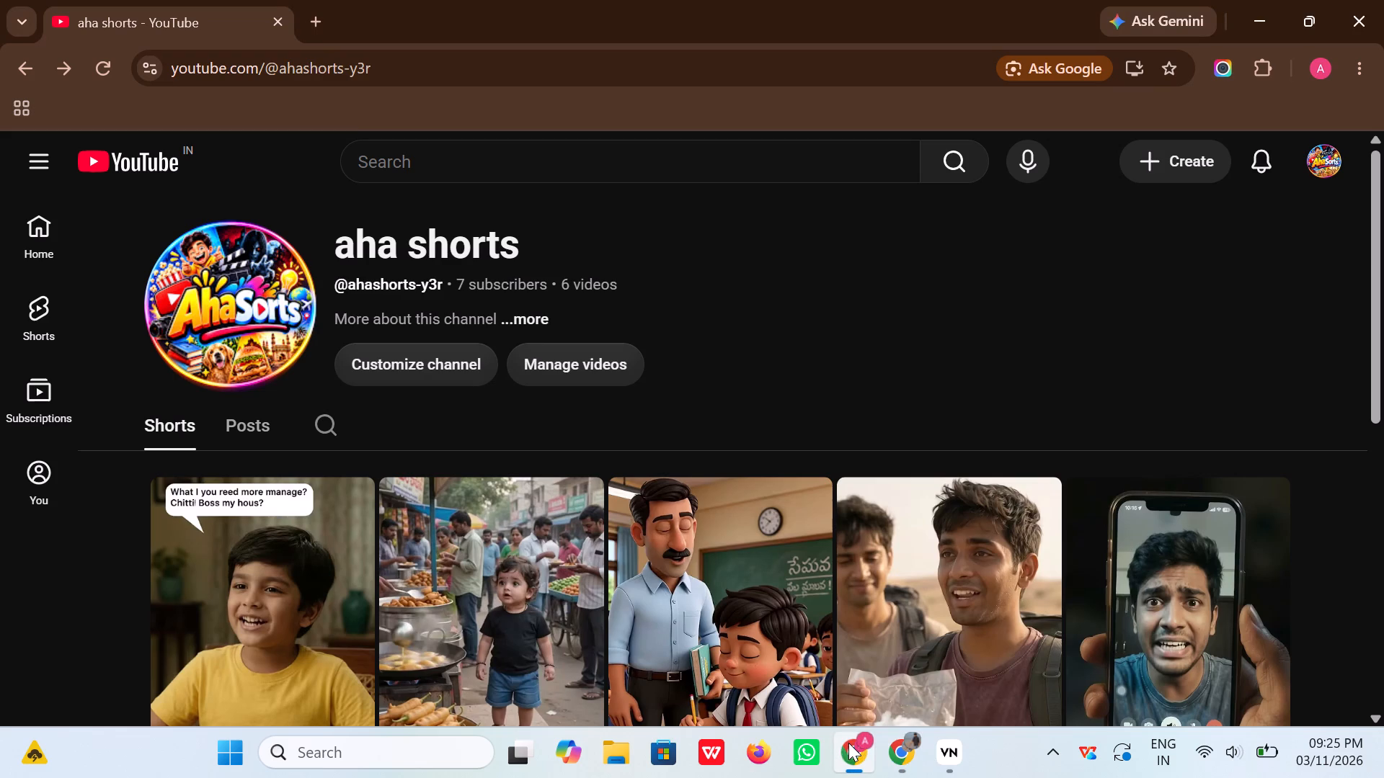
click(1179, 150)
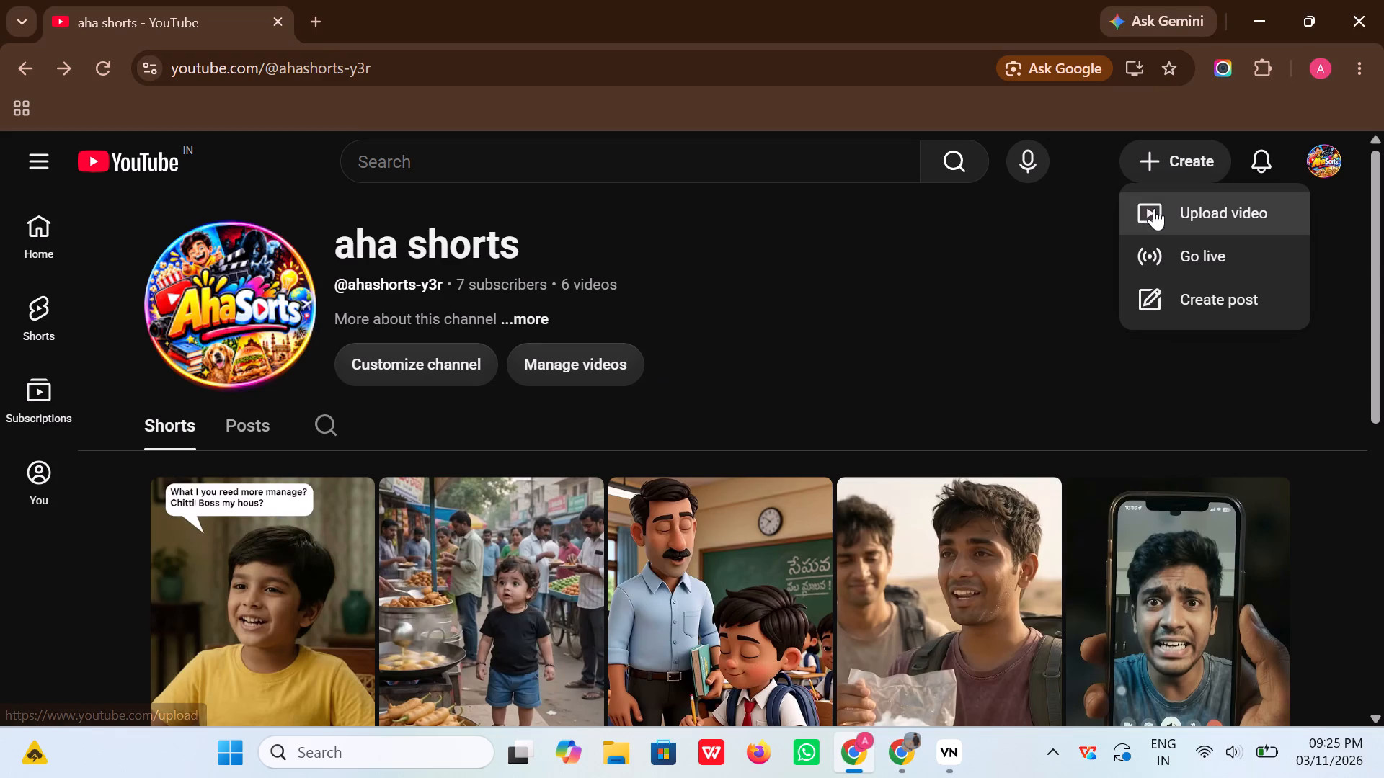
click(1154, 208)
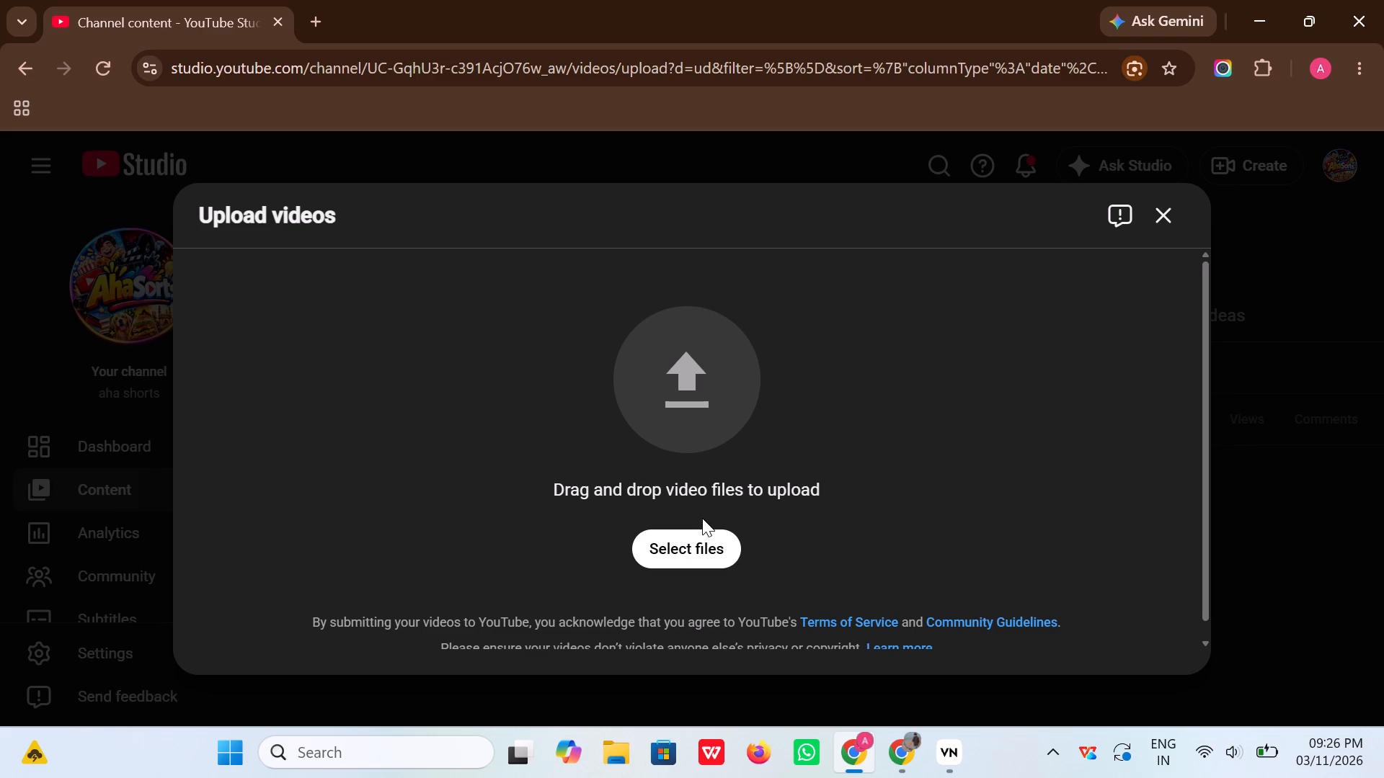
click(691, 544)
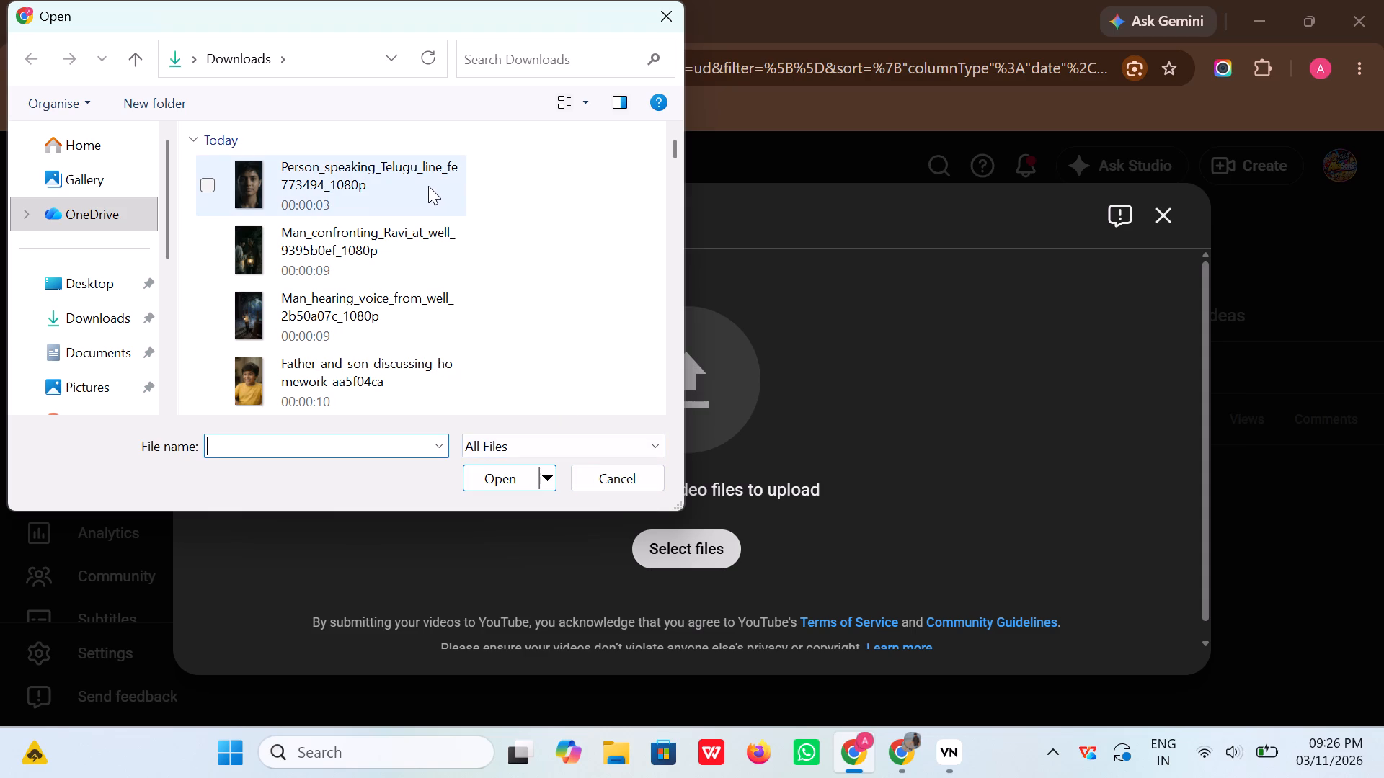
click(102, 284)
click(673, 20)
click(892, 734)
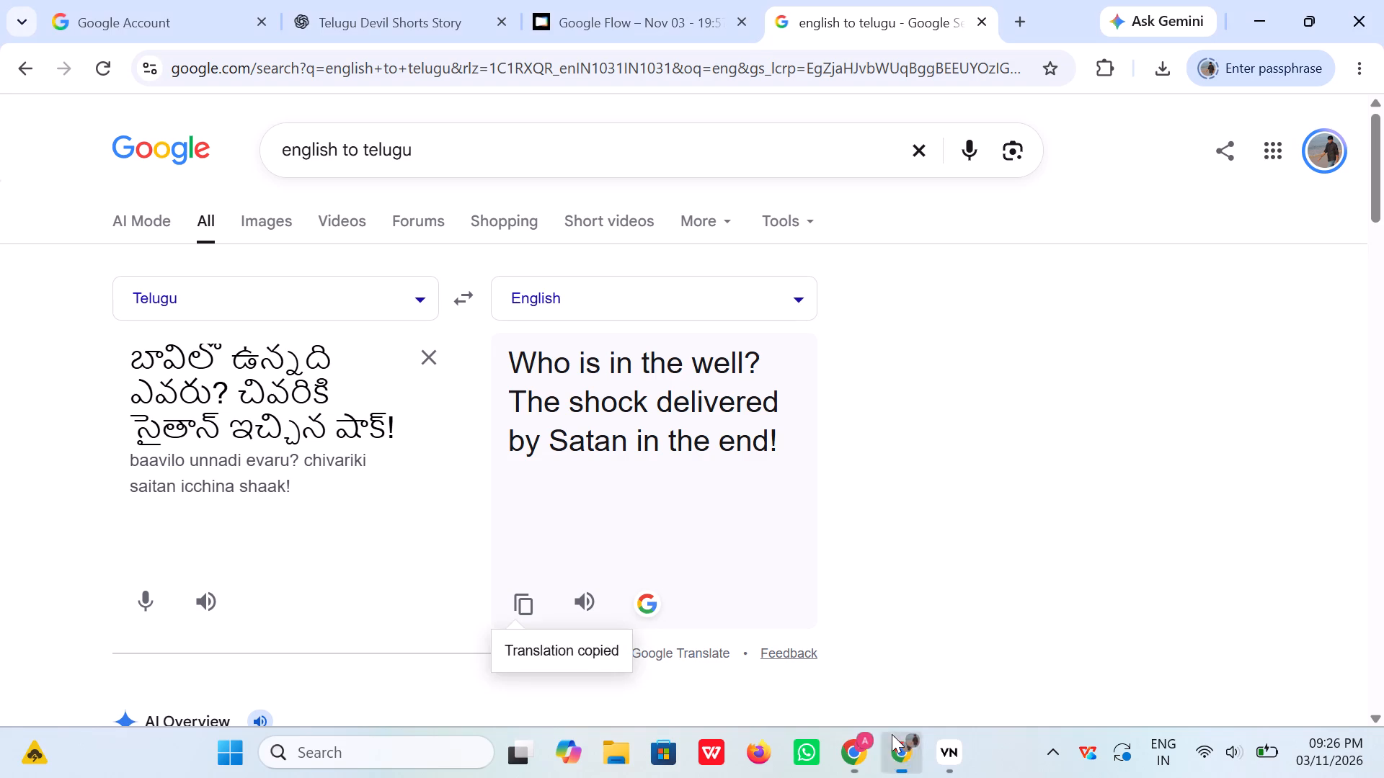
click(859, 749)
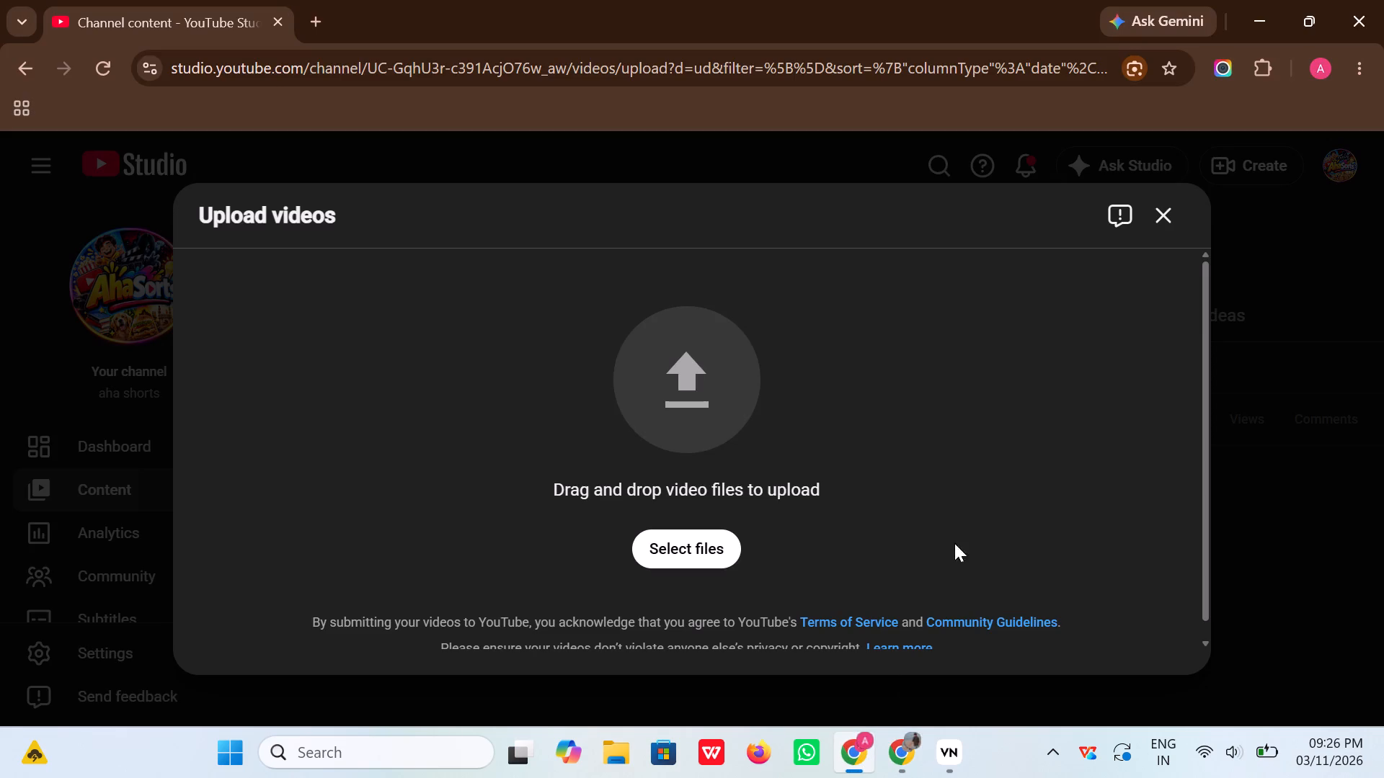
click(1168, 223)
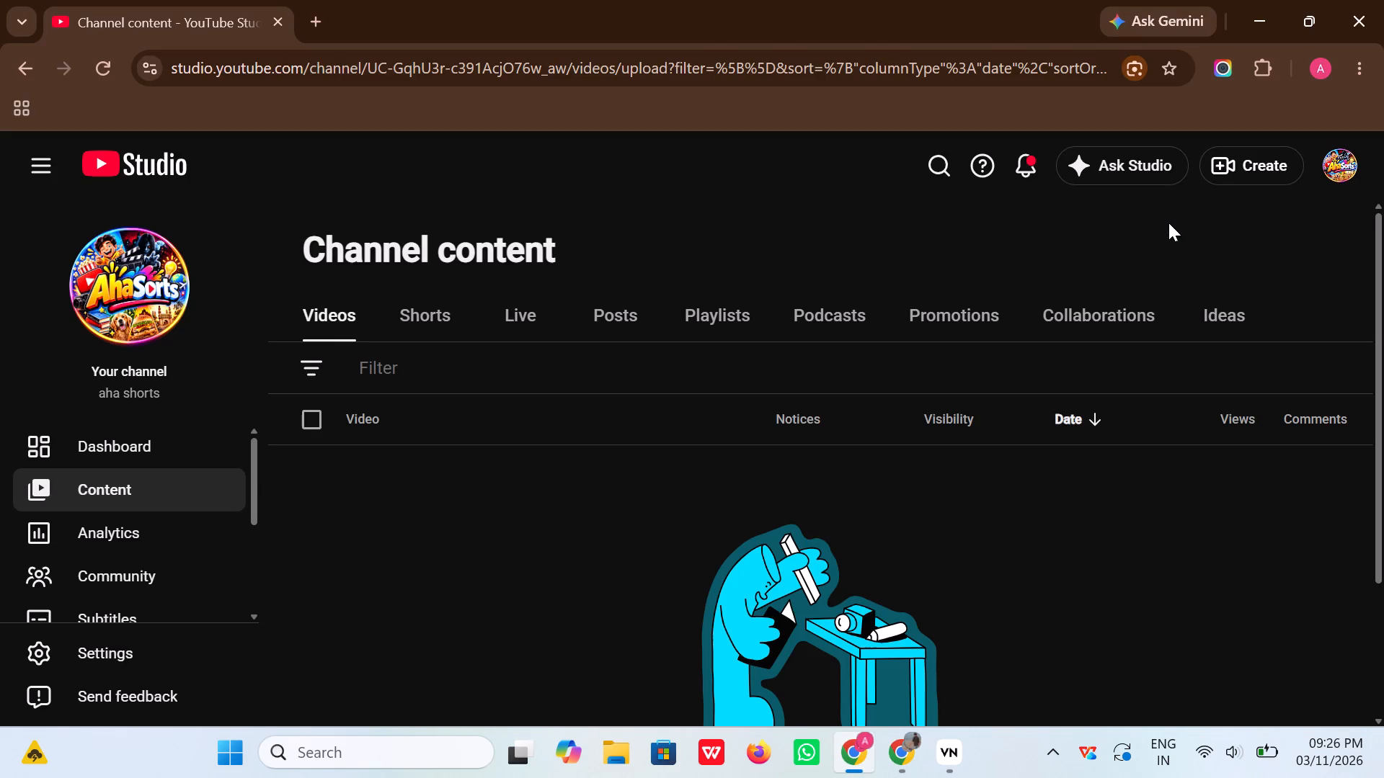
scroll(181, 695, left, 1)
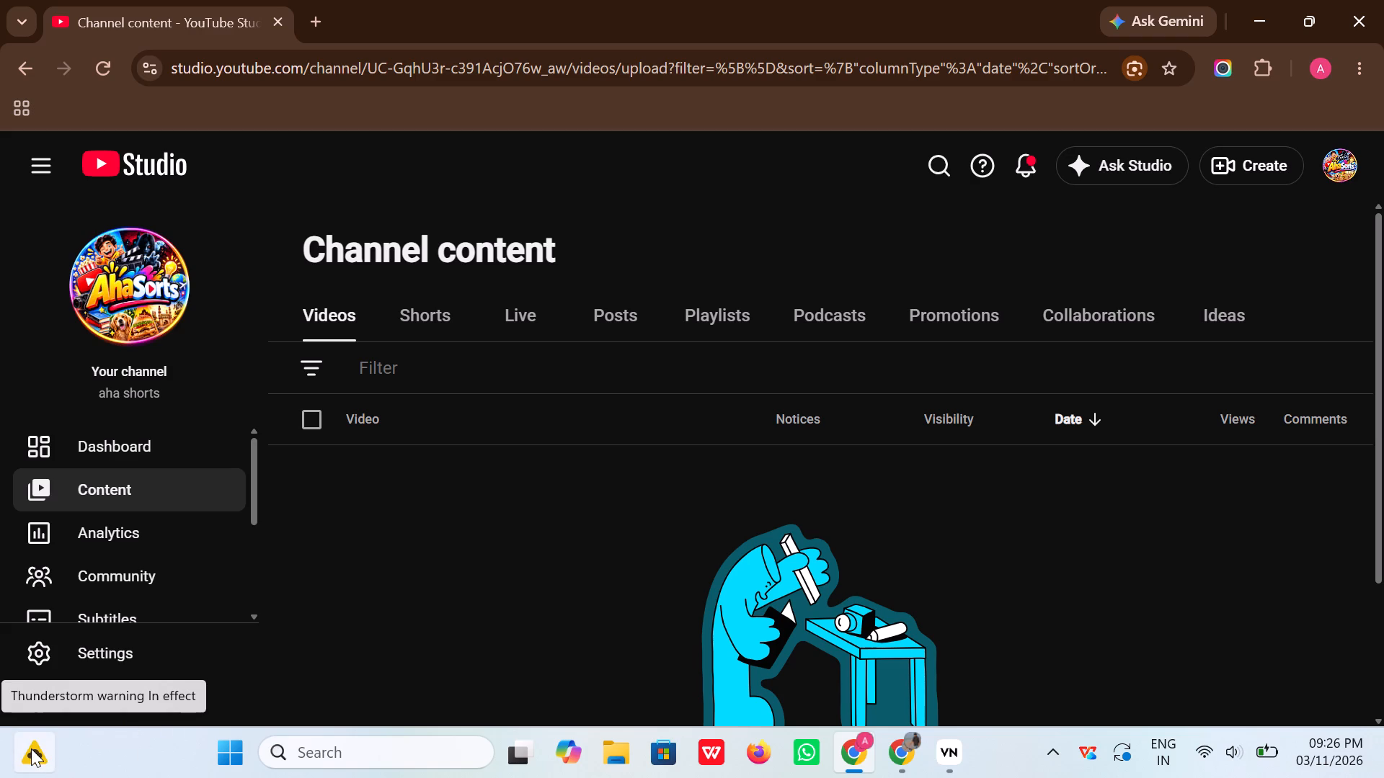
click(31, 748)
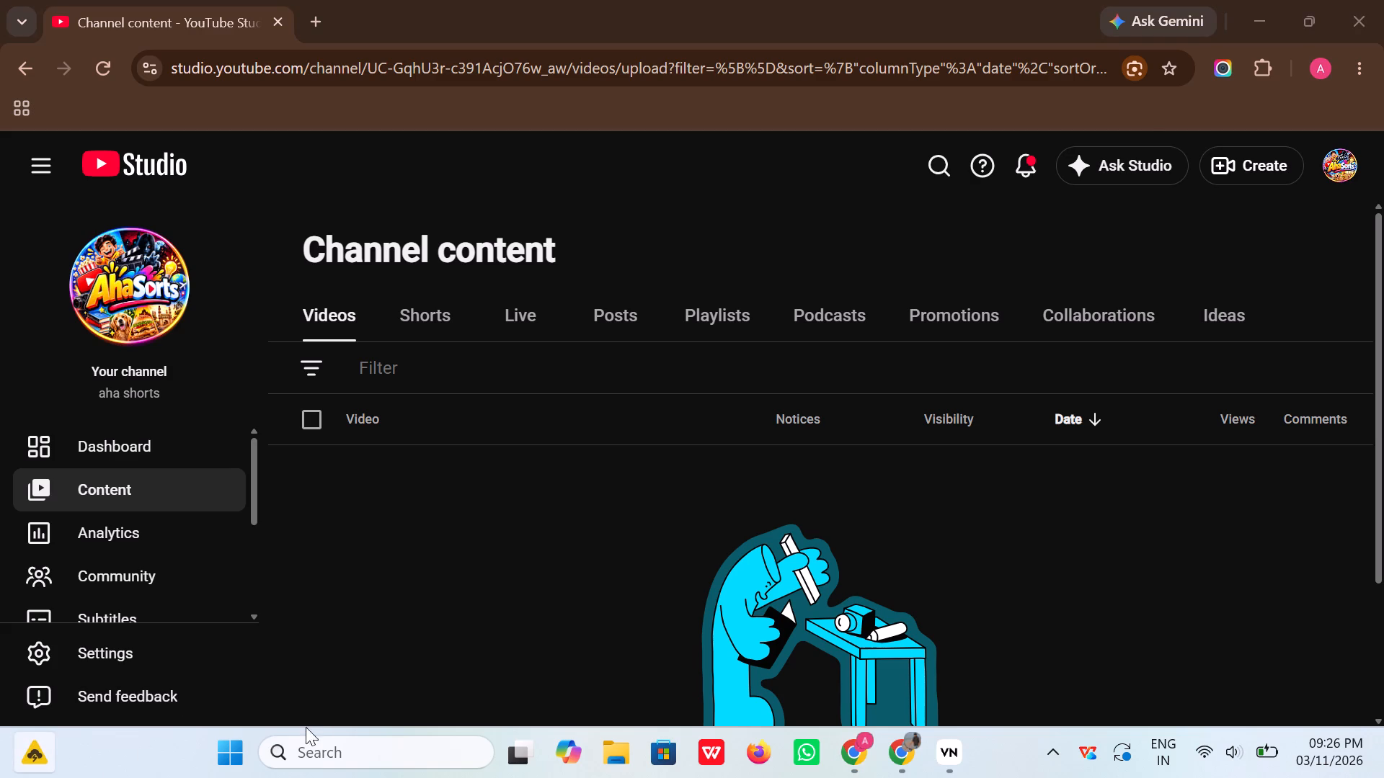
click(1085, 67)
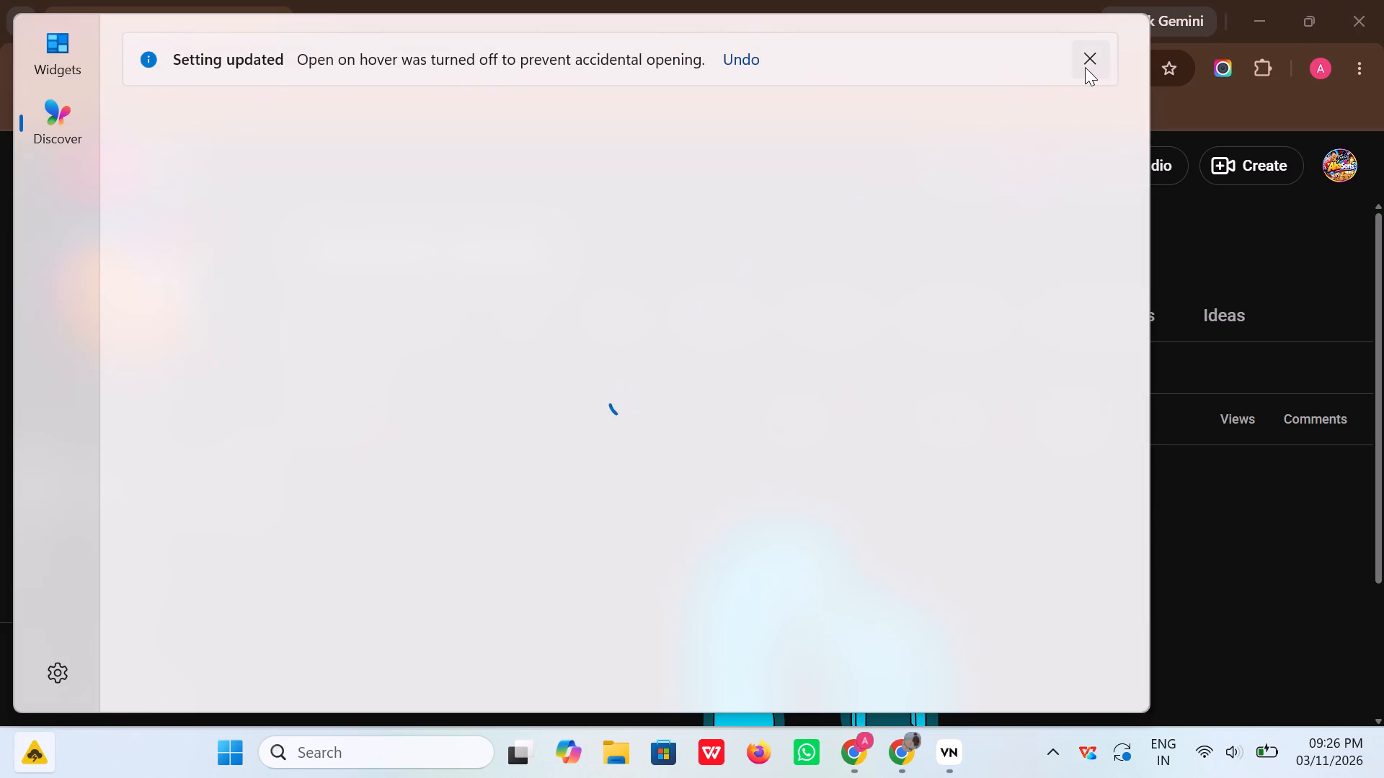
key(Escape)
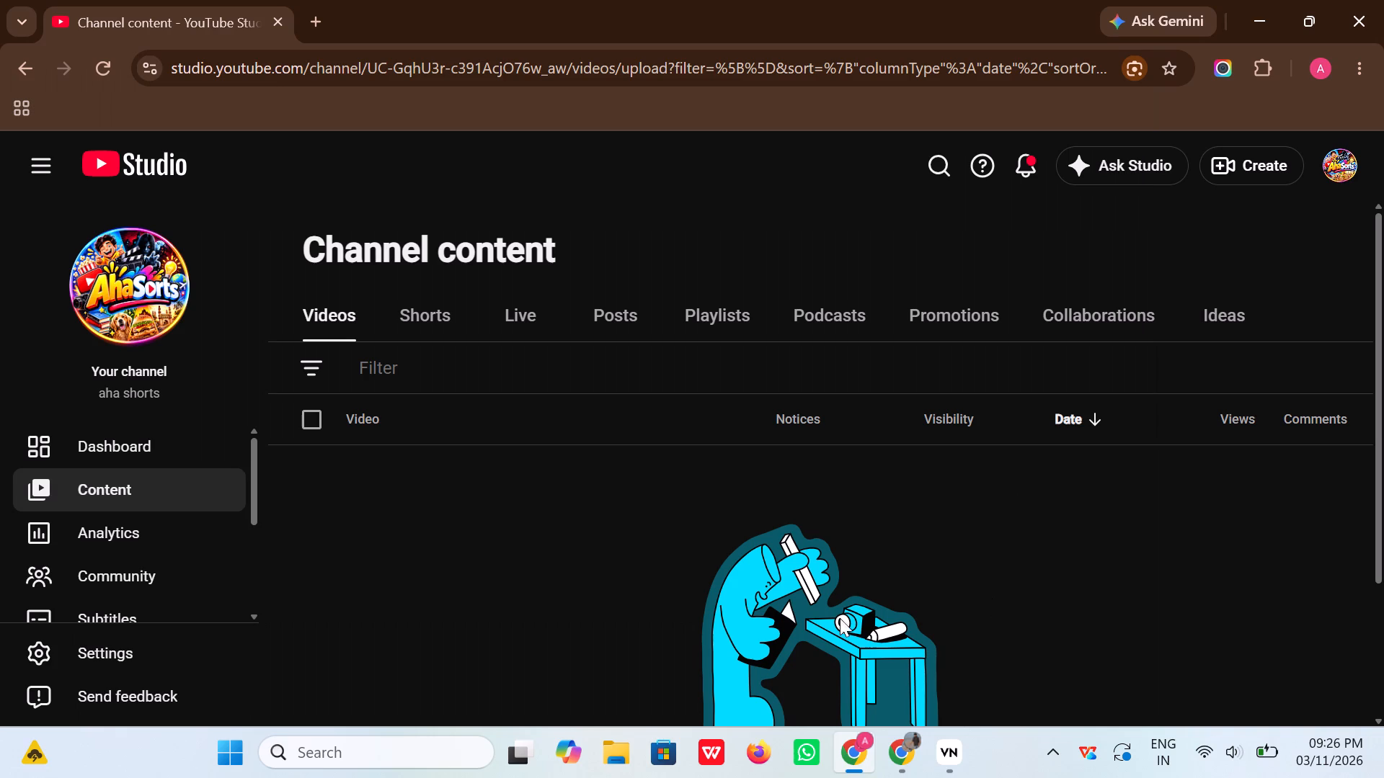
Switch to the VN editor and export the video to the Desktop folder at 1080p and 30 FPS.
scroll(833, 577, down, 4)
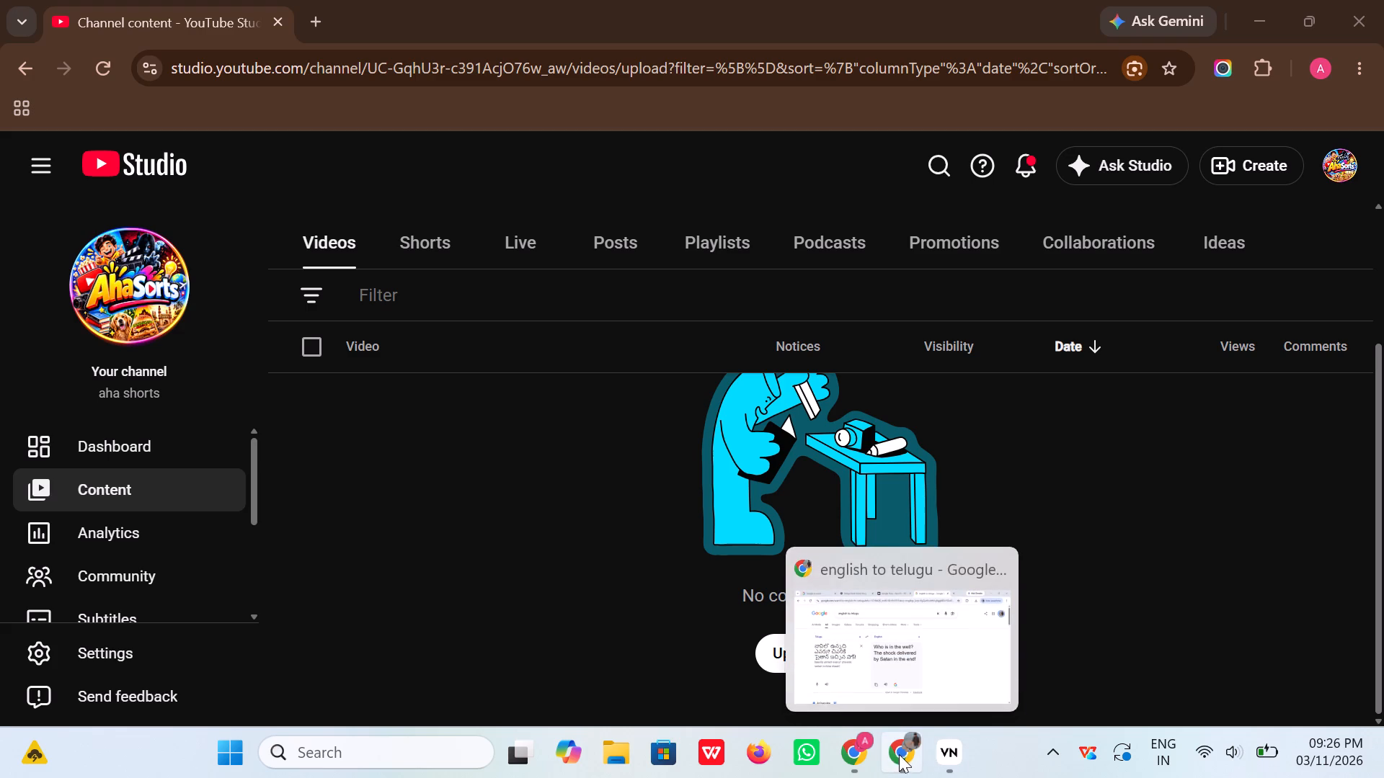
click(946, 751)
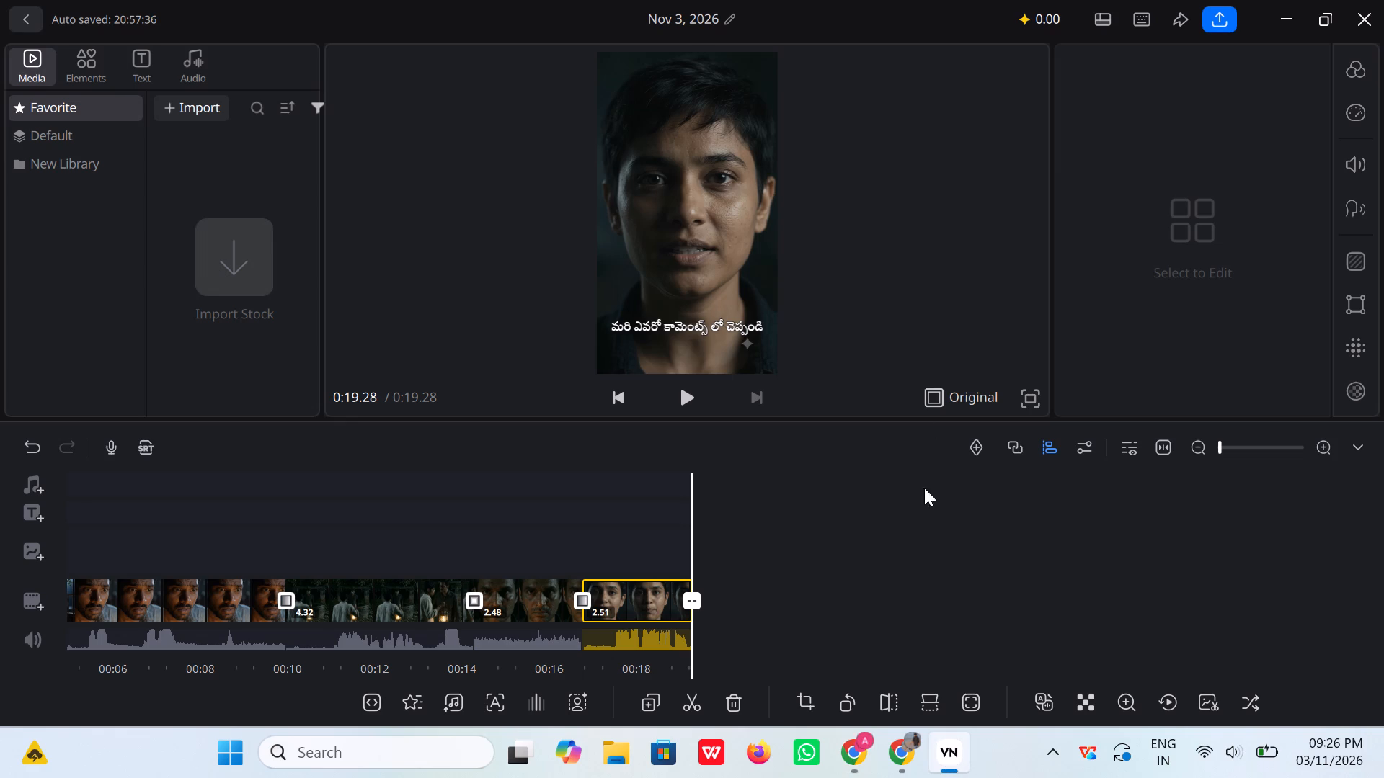
drag(1217, 35, 1219, 13)
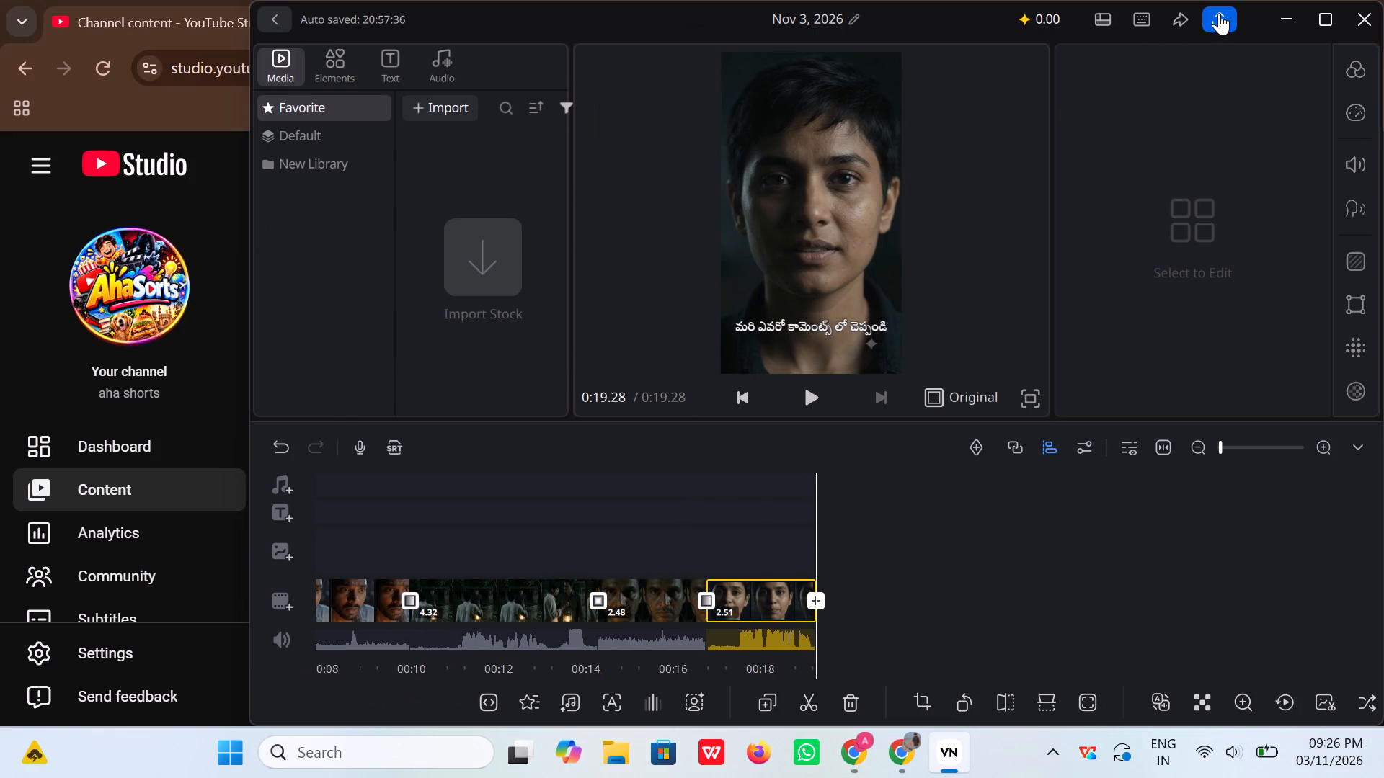
click(1219, 13)
click(1320, 23)
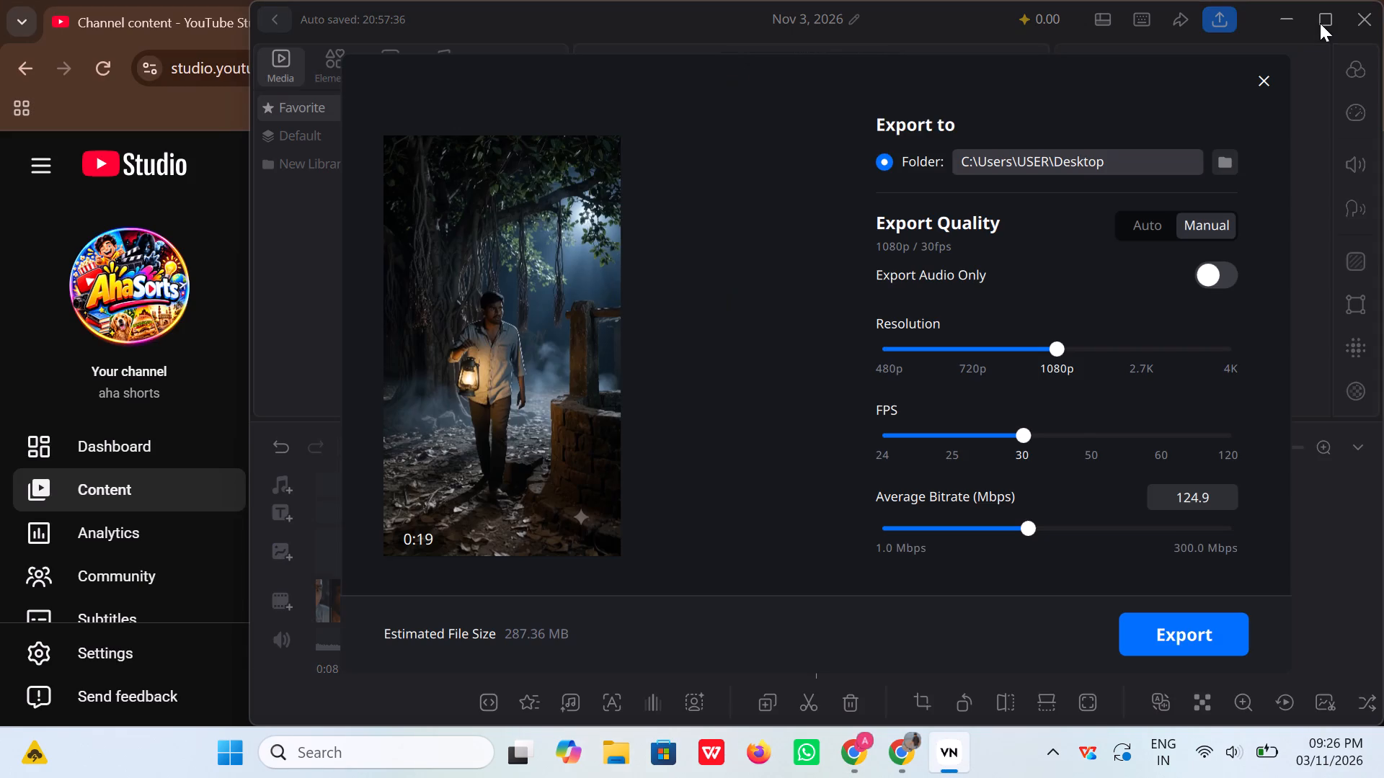
click(1182, 635)
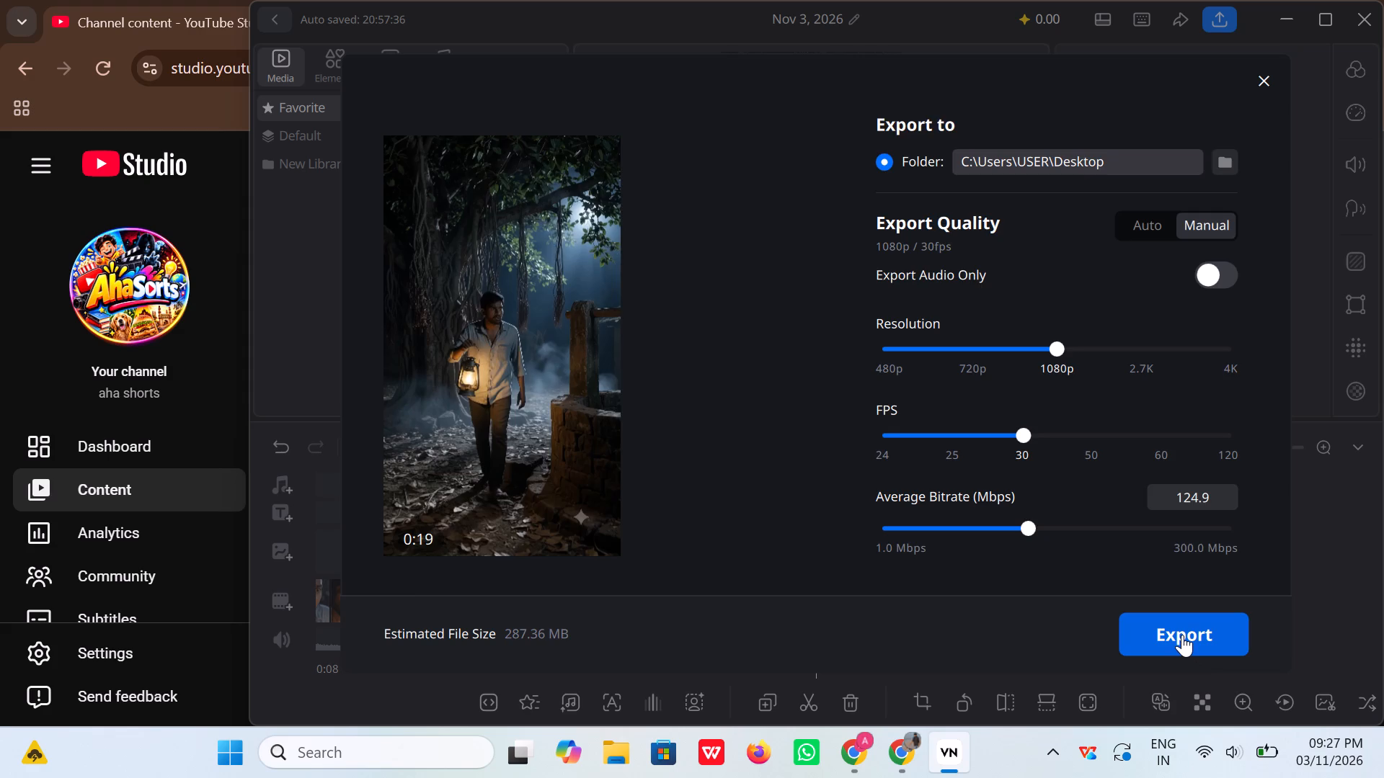
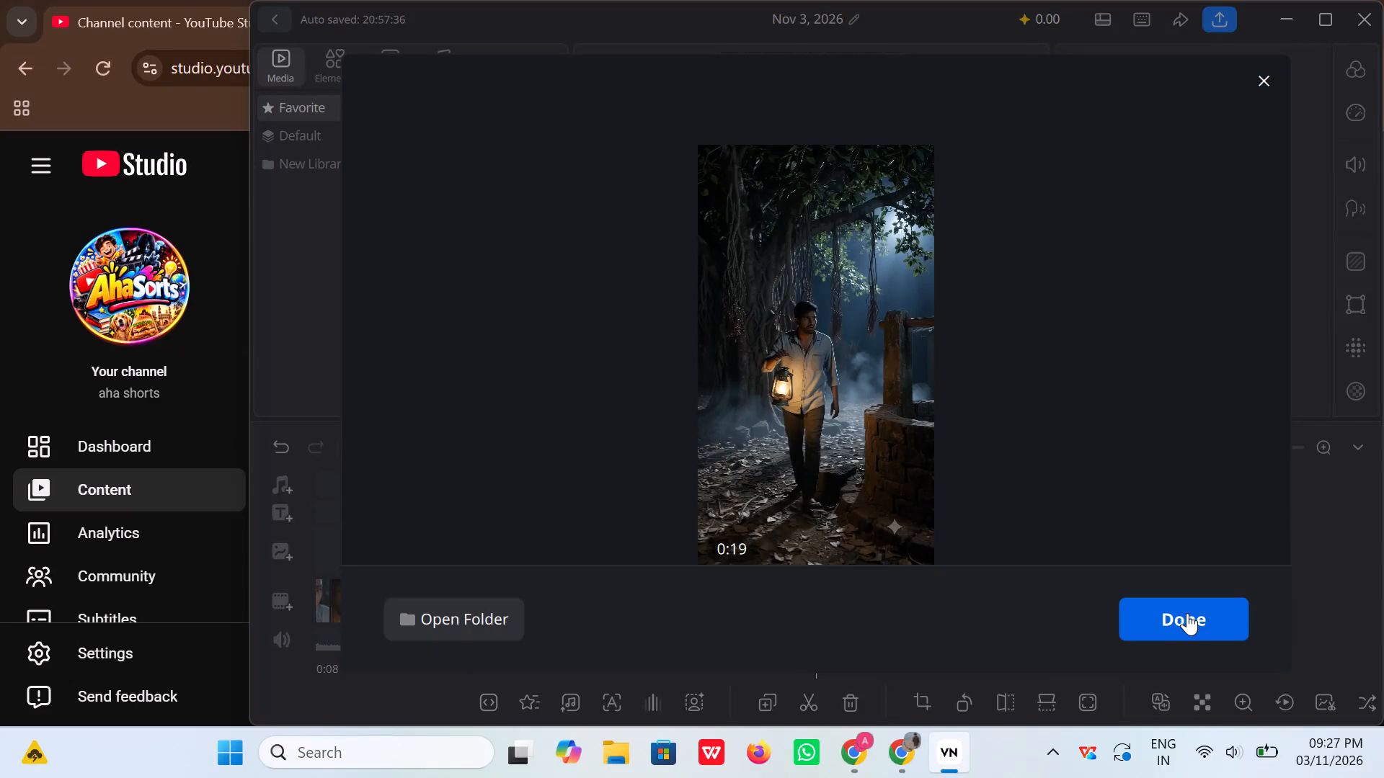
Finish and close the completed video export in VN.
click(1189, 612)
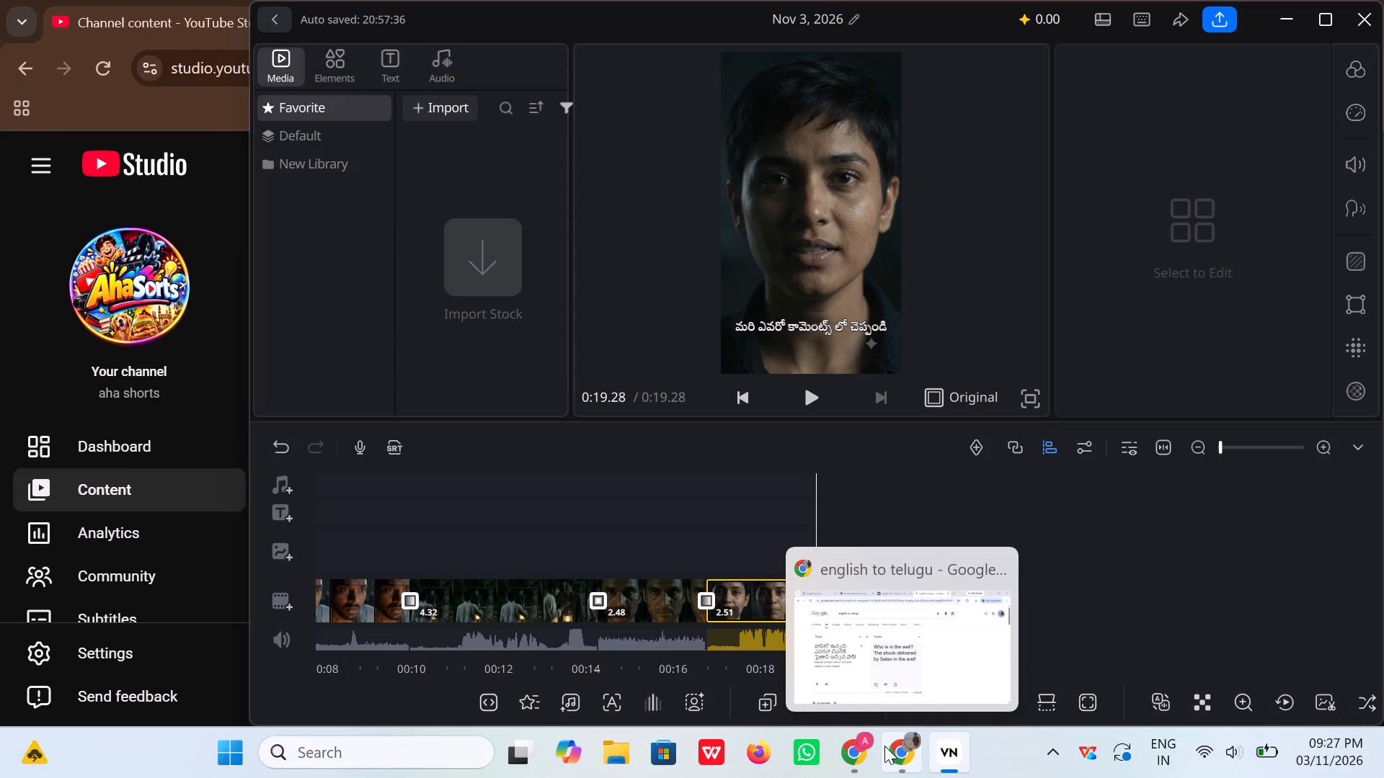
click(864, 755)
scroll(748, 440, up, 4)
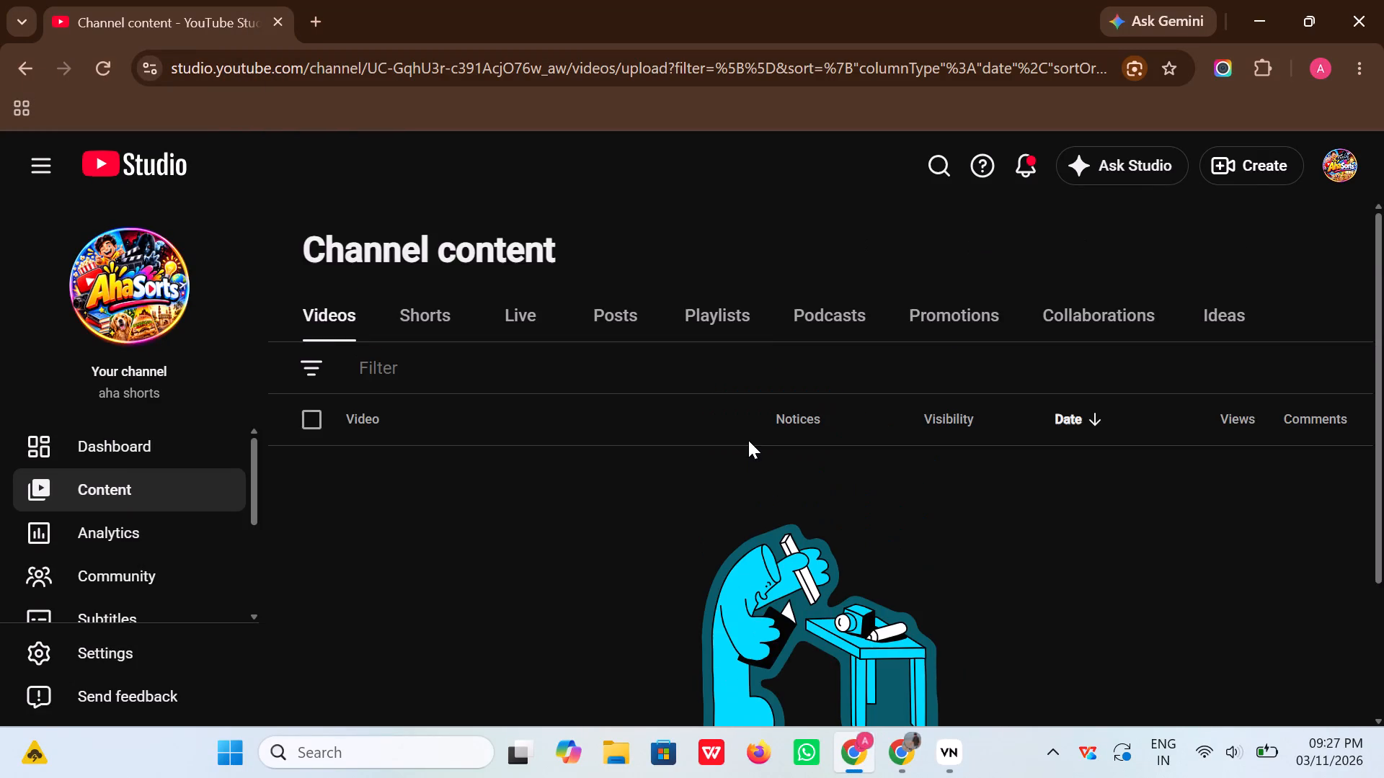
scroll(748, 440, down, 4)
click(834, 666)
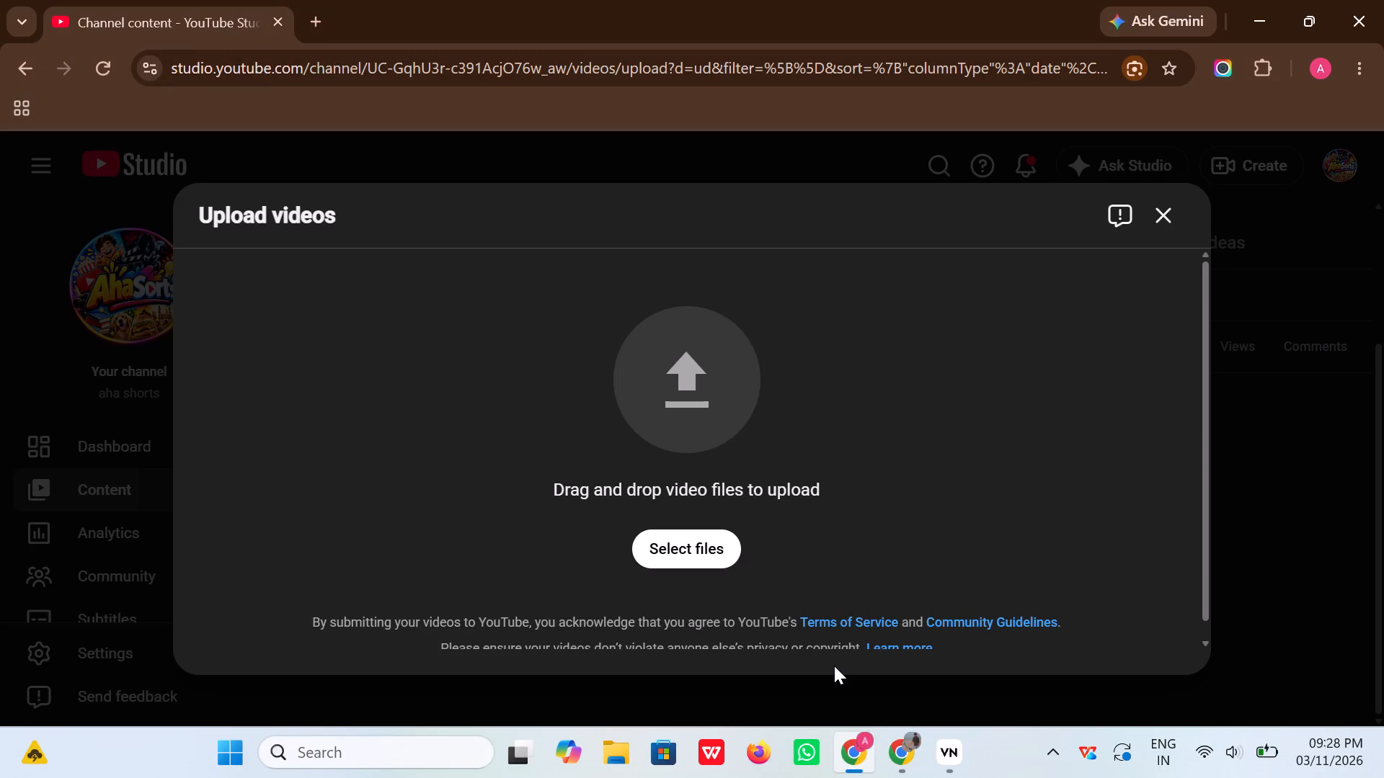
click(686, 553)
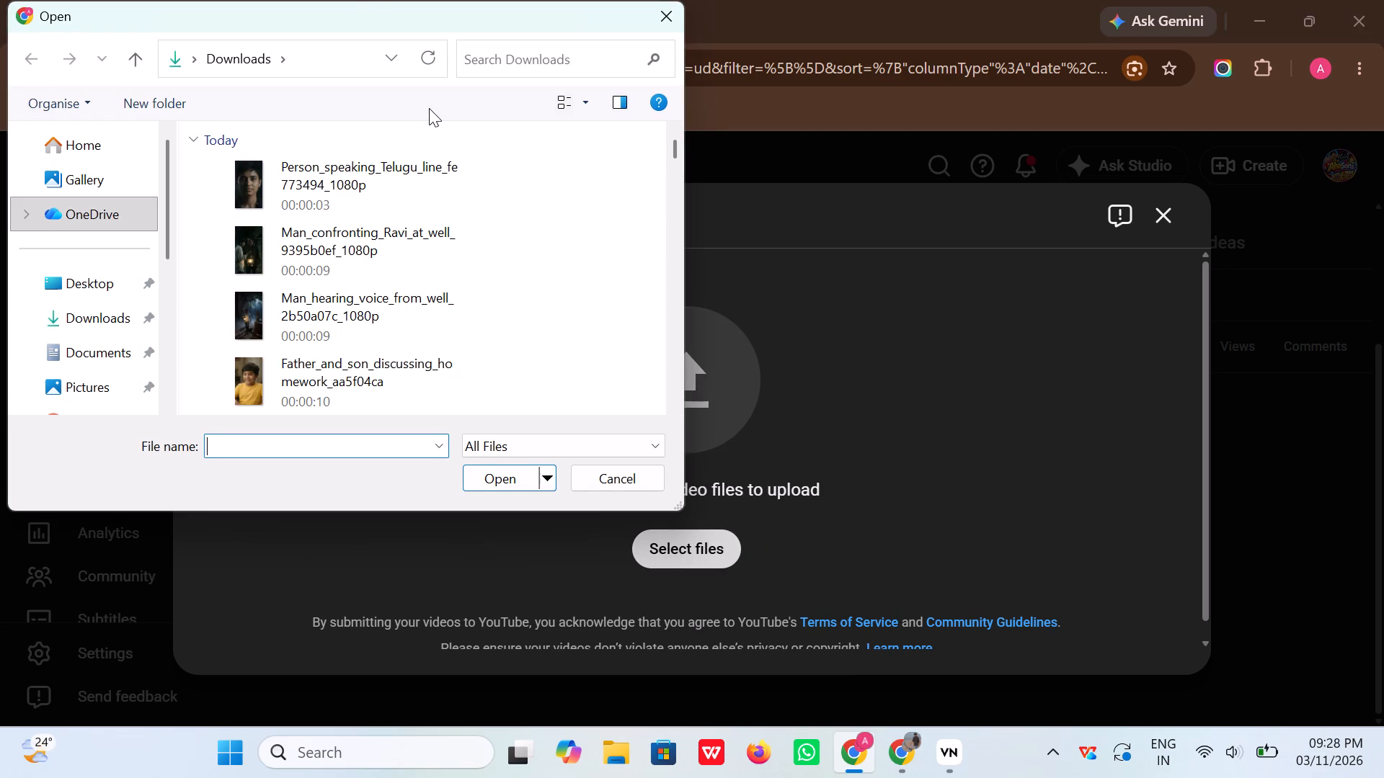
click(90, 301)
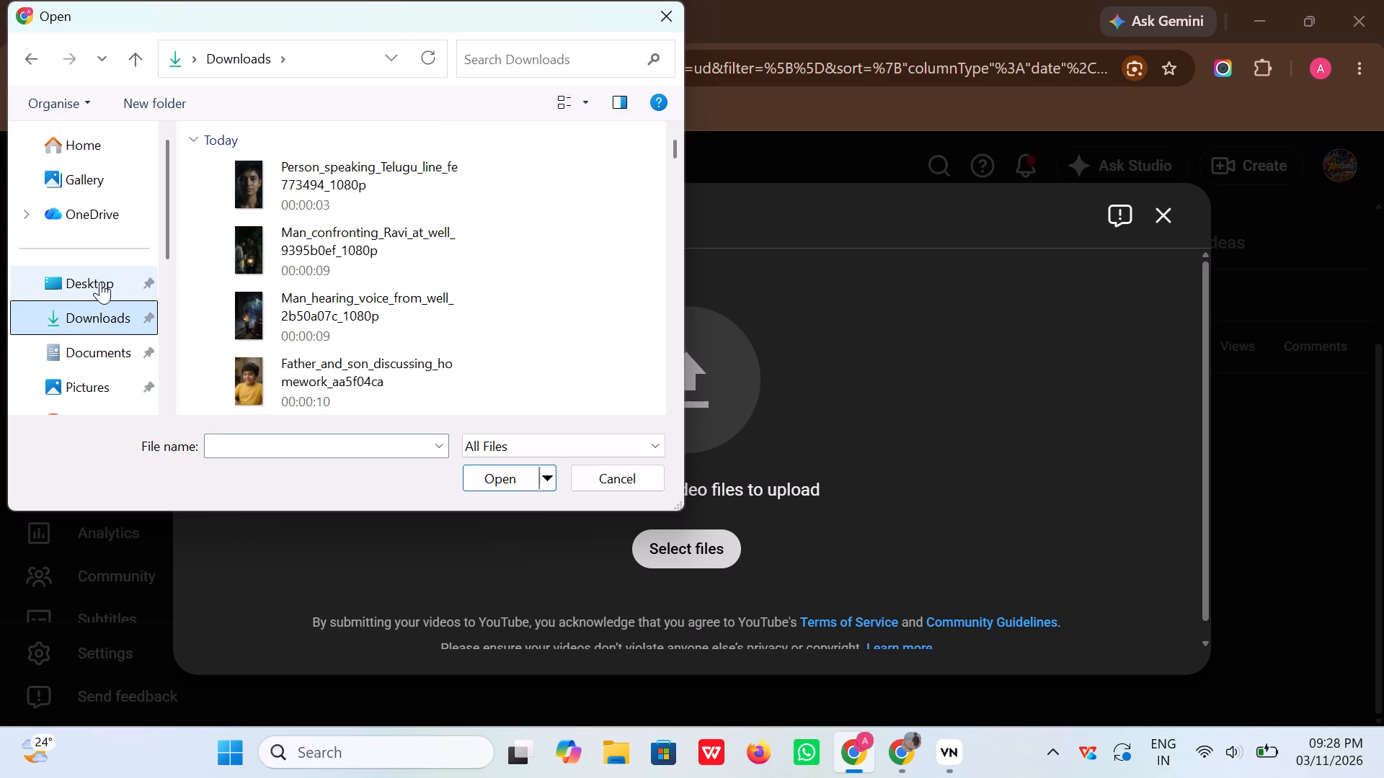
double_click(100, 282)
scroll(347, 277, down, 8)
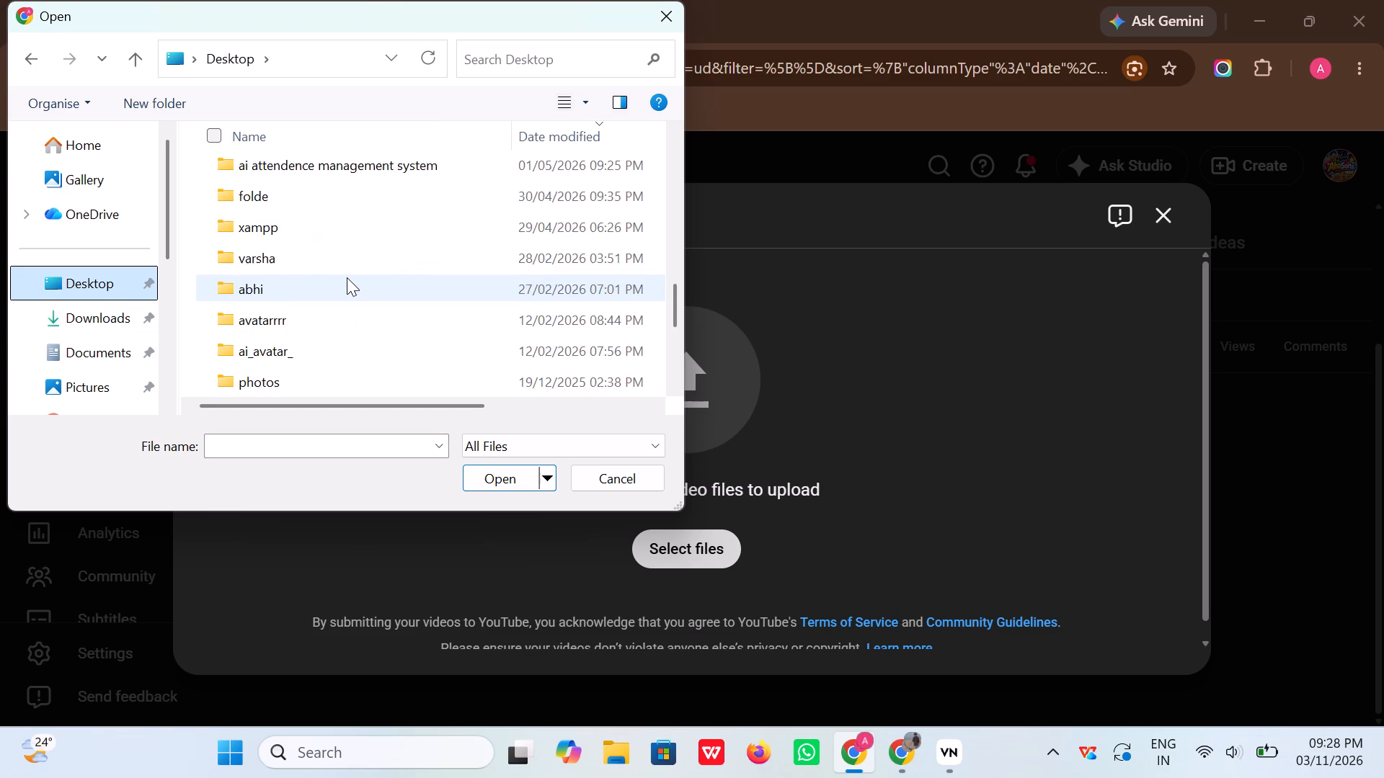
scroll(347, 277, down, 8)
scroll(347, 277, up, 7)
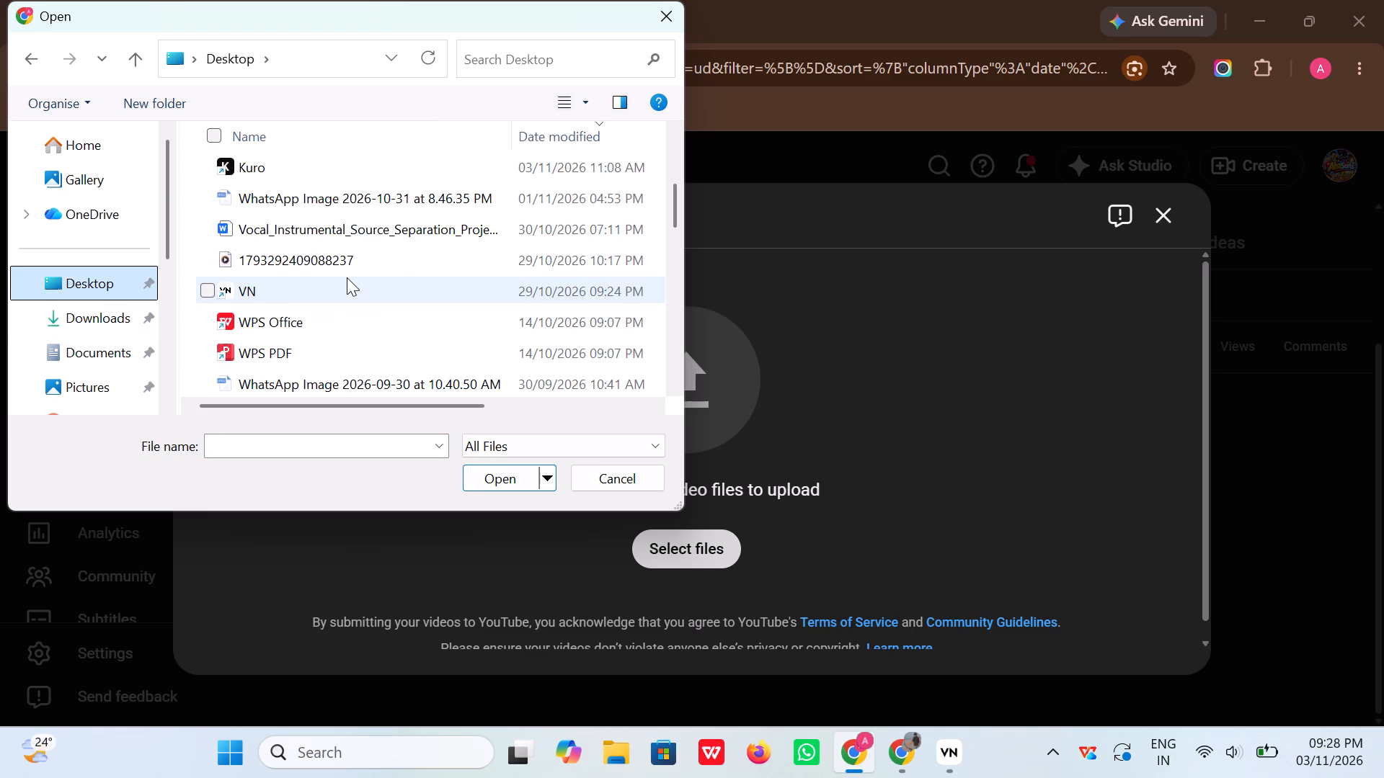
scroll(347, 277, up, 7)
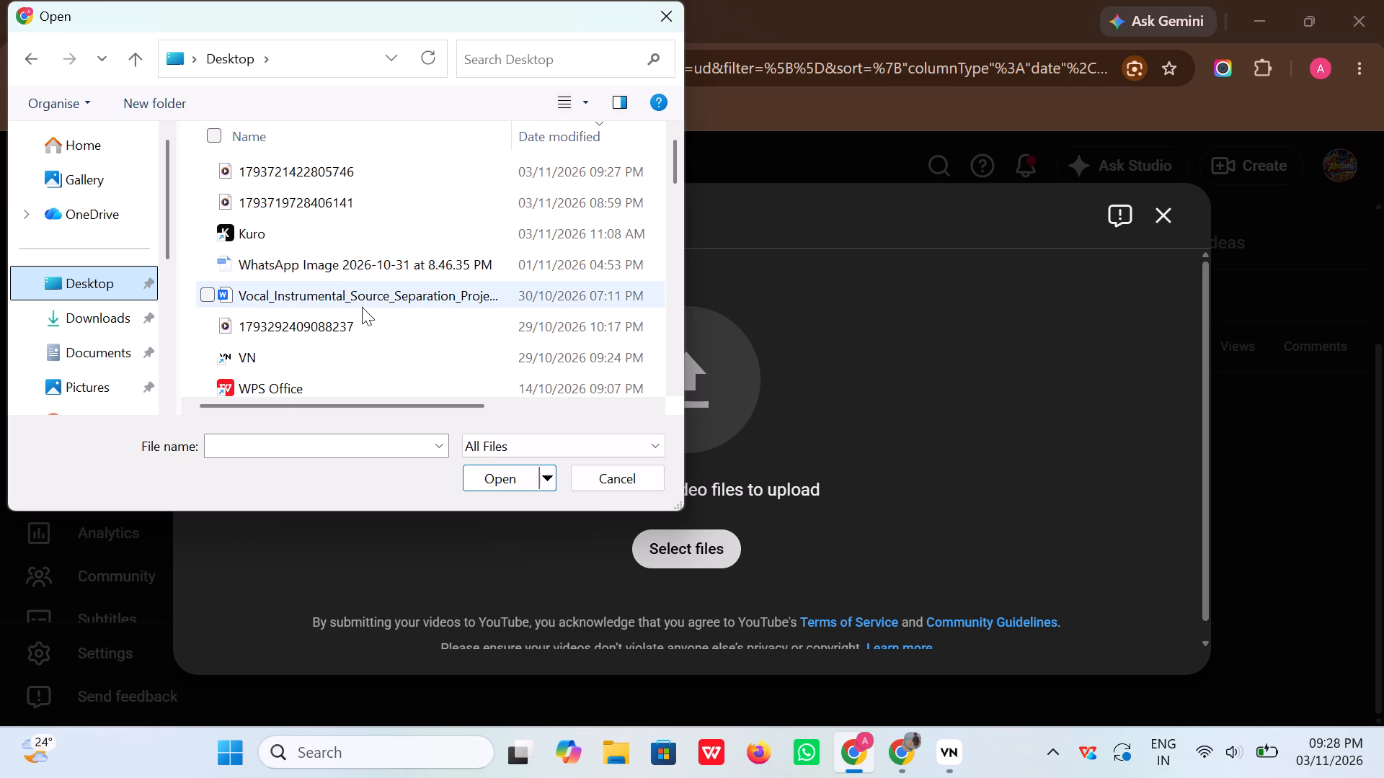
click(448, 171)
click(515, 468)
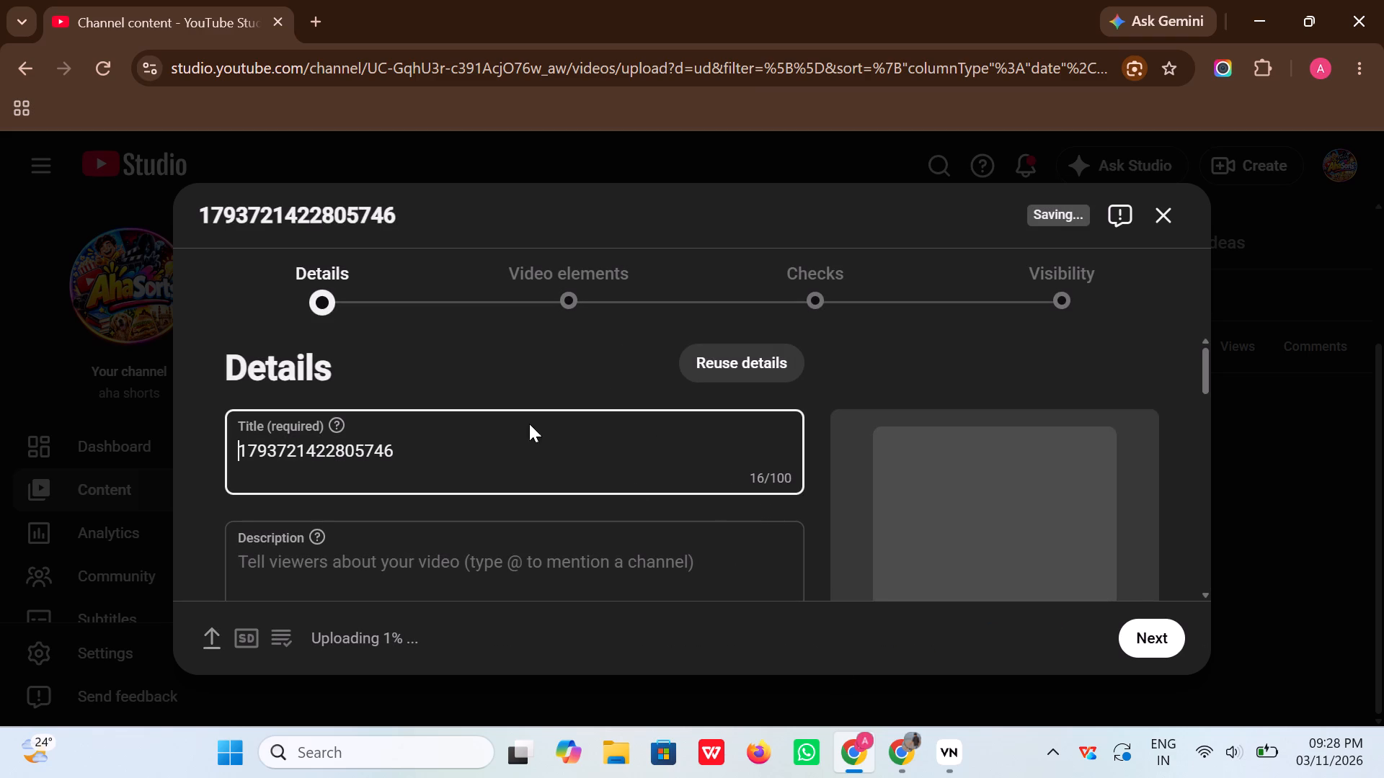
Replace the default video title with the copied translation "Who is in the well? The shock delivered by Satan in the end!".
double_click(394, 441)
key(ctrl+v)
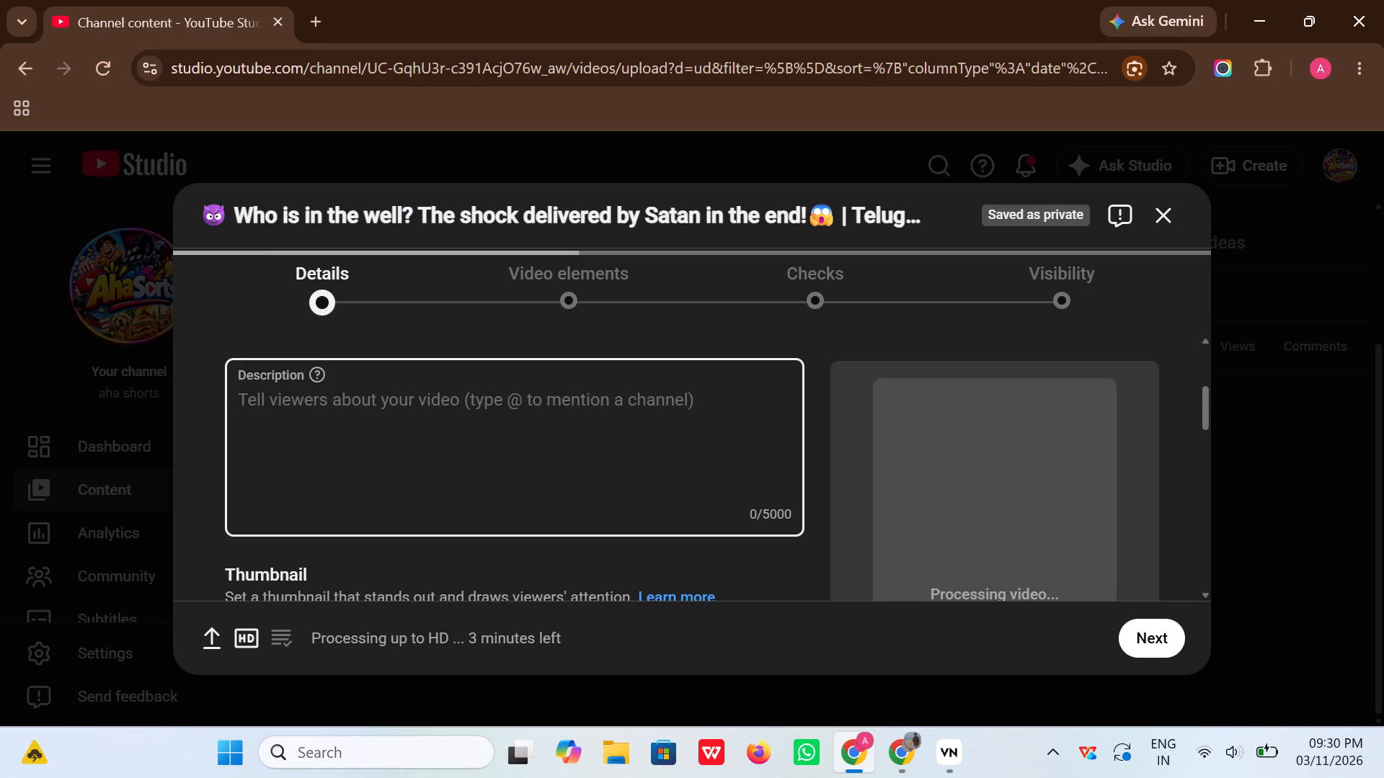
Replace the final #Shorts in the description with the suggested #shorts hashtag.
scroll(332, 412, down, 1)
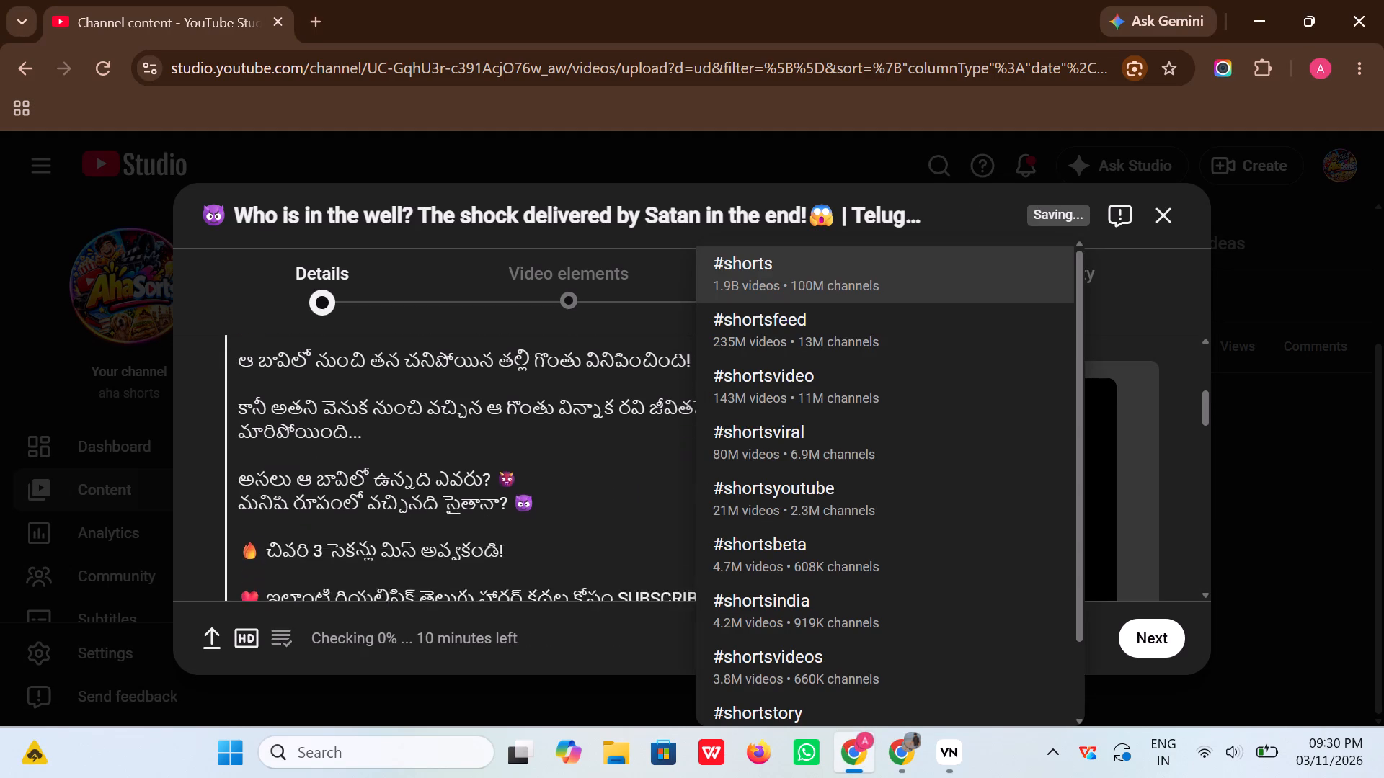
scroll(332, 412, down, 3)
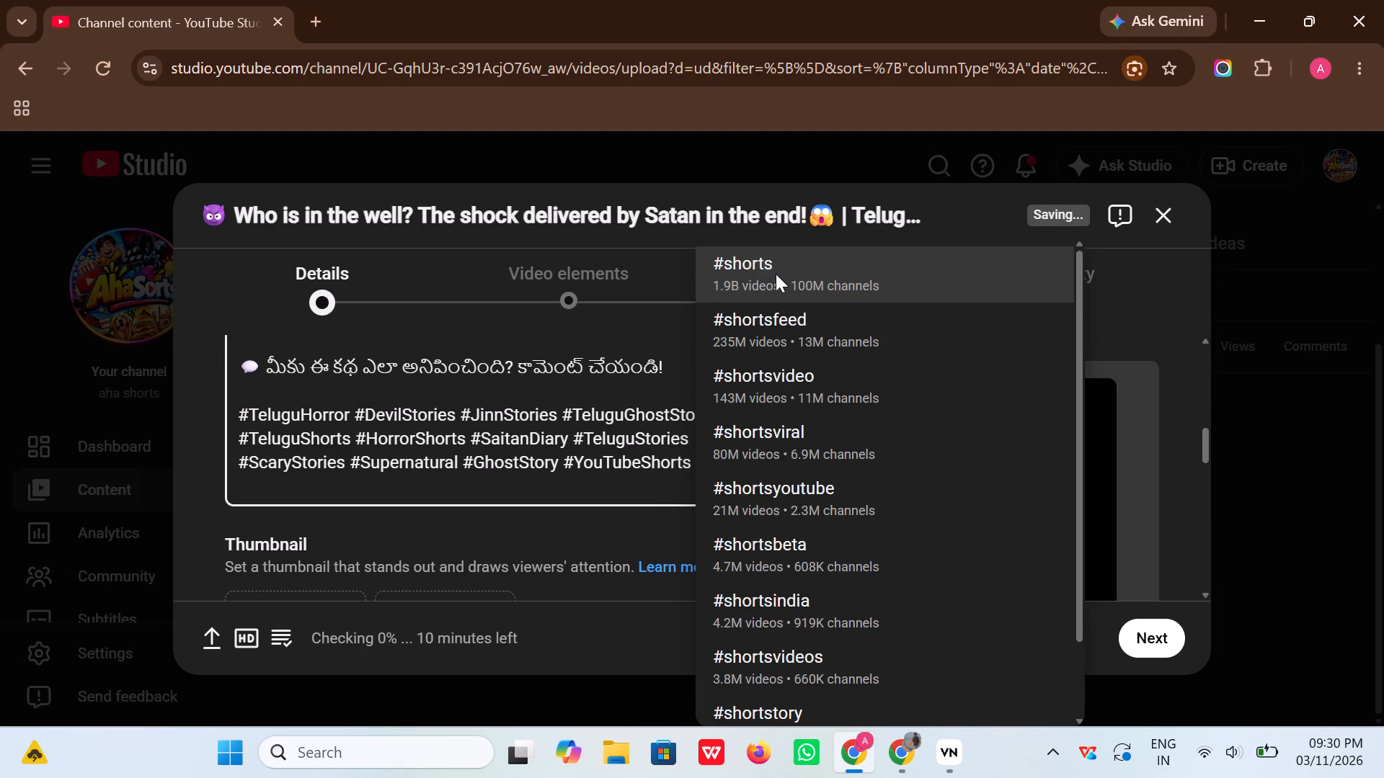
click(776, 274)
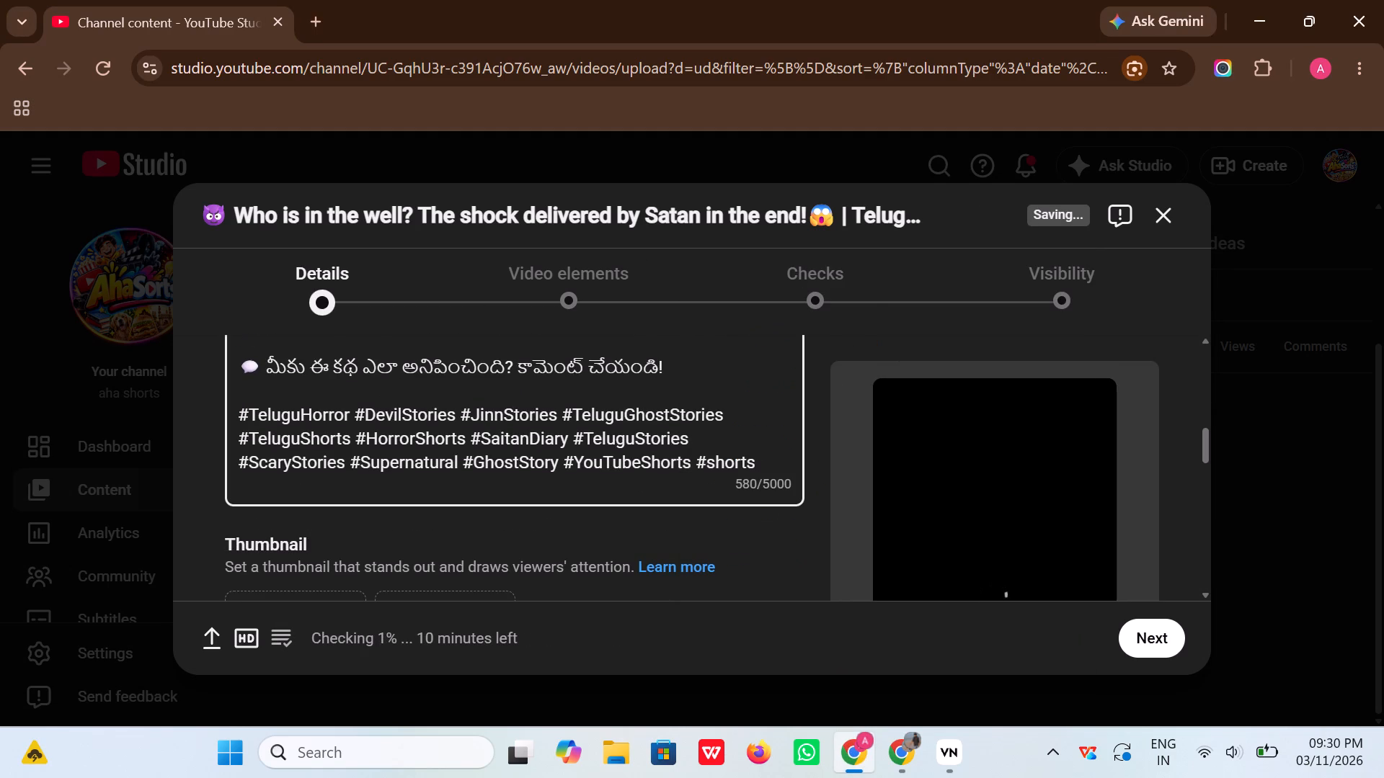
Change the #DevilStories hashtag in the description to #devilStories.
click(378, 416)
key(BackSpace)
key(d)
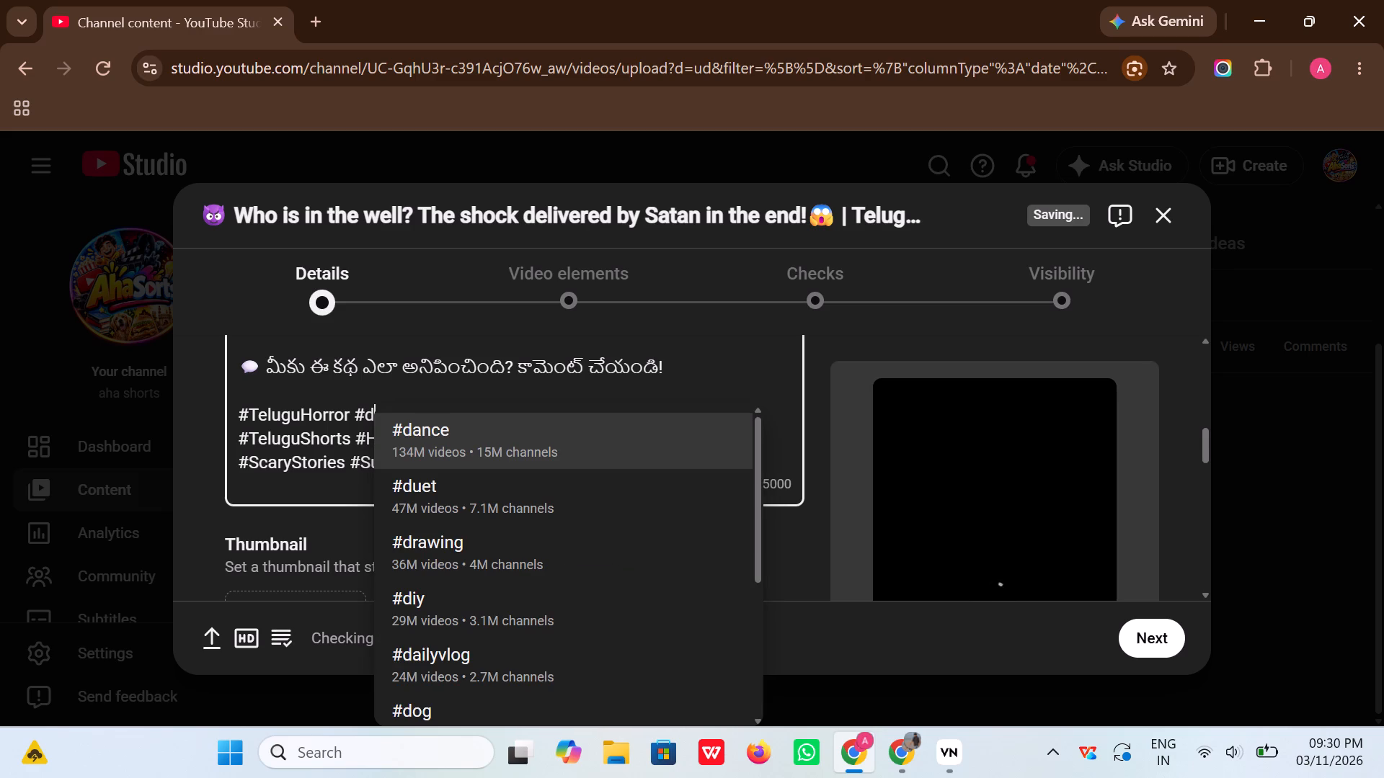
click(438, 375)
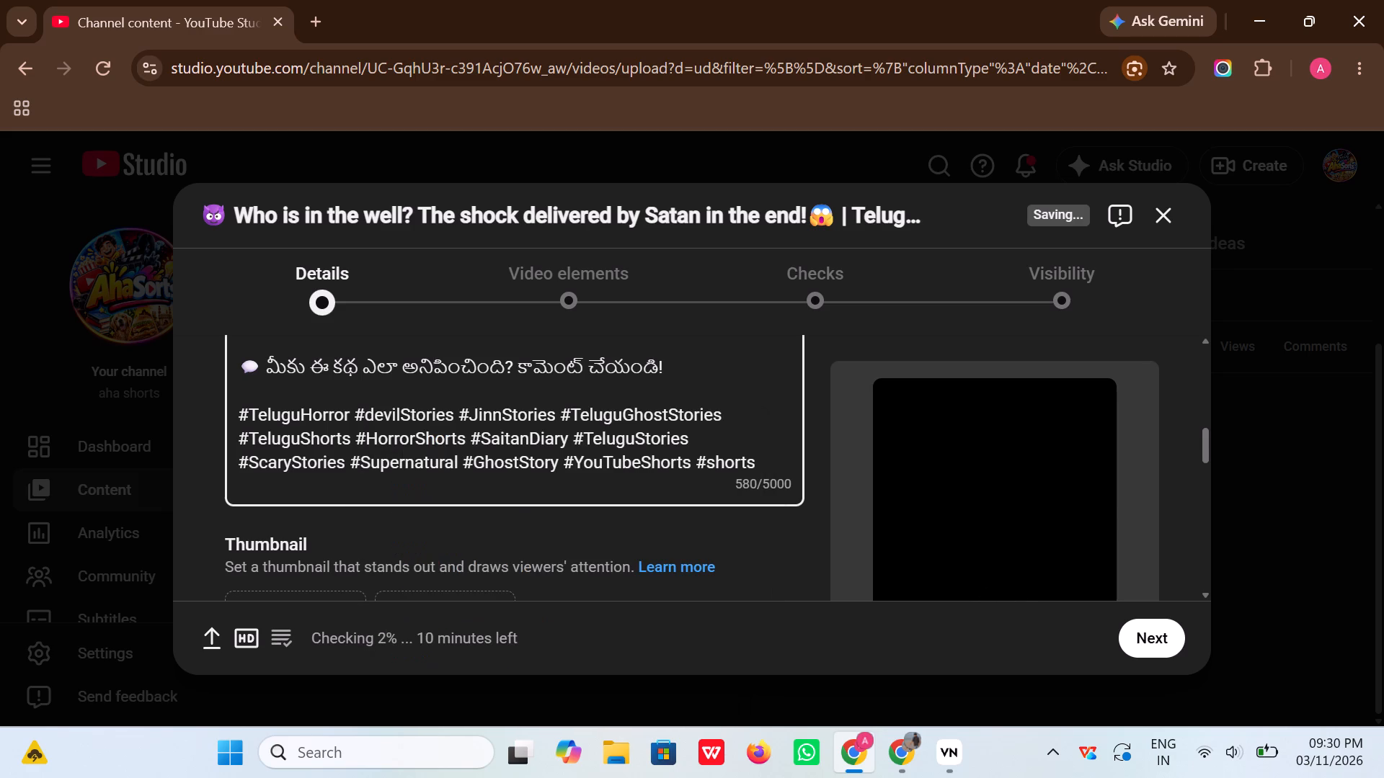
Replace the description's matching capitalised hashtags with the suggested #jinnstories, #telugughoststories, #telugushorts, #teluguhorrorstory (for #TeluguHorror) and #horrorshorts.
click(476, 416)
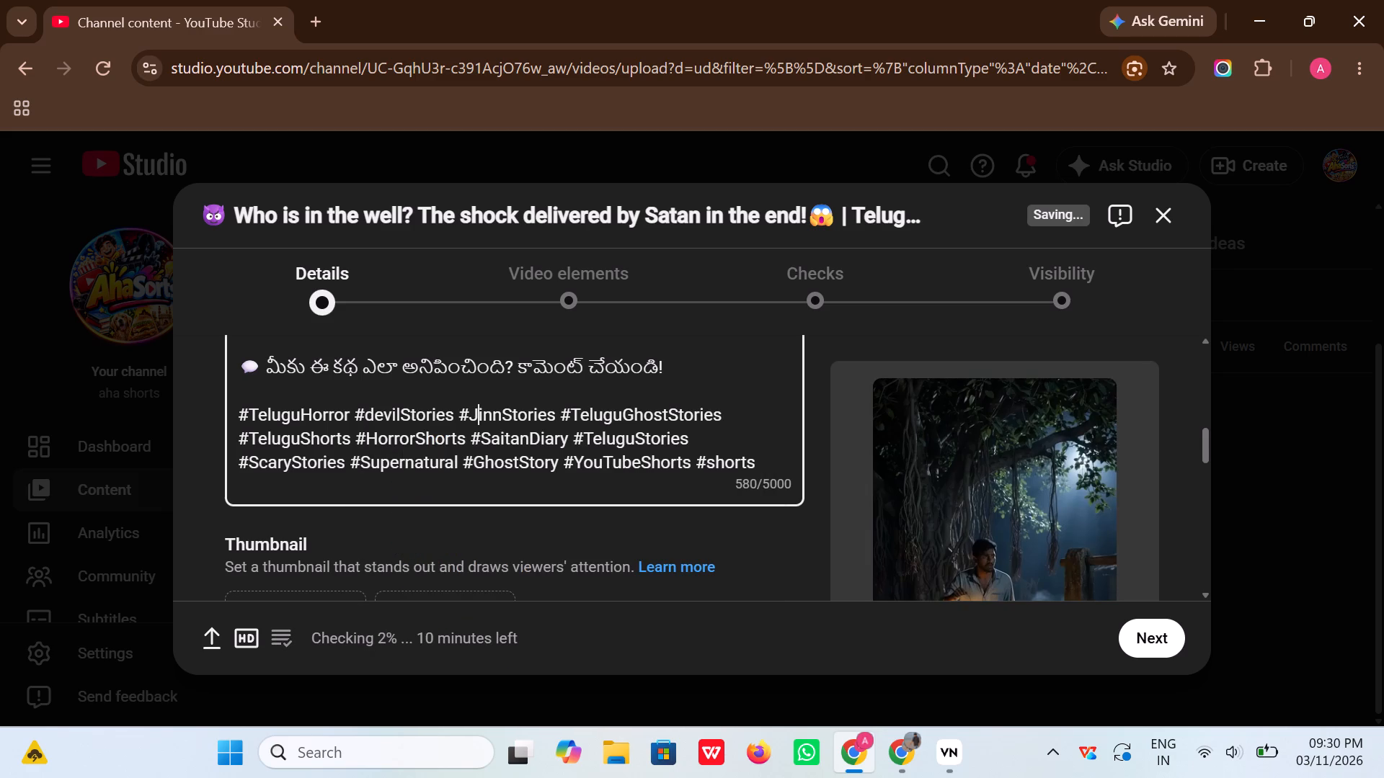
key(Return)
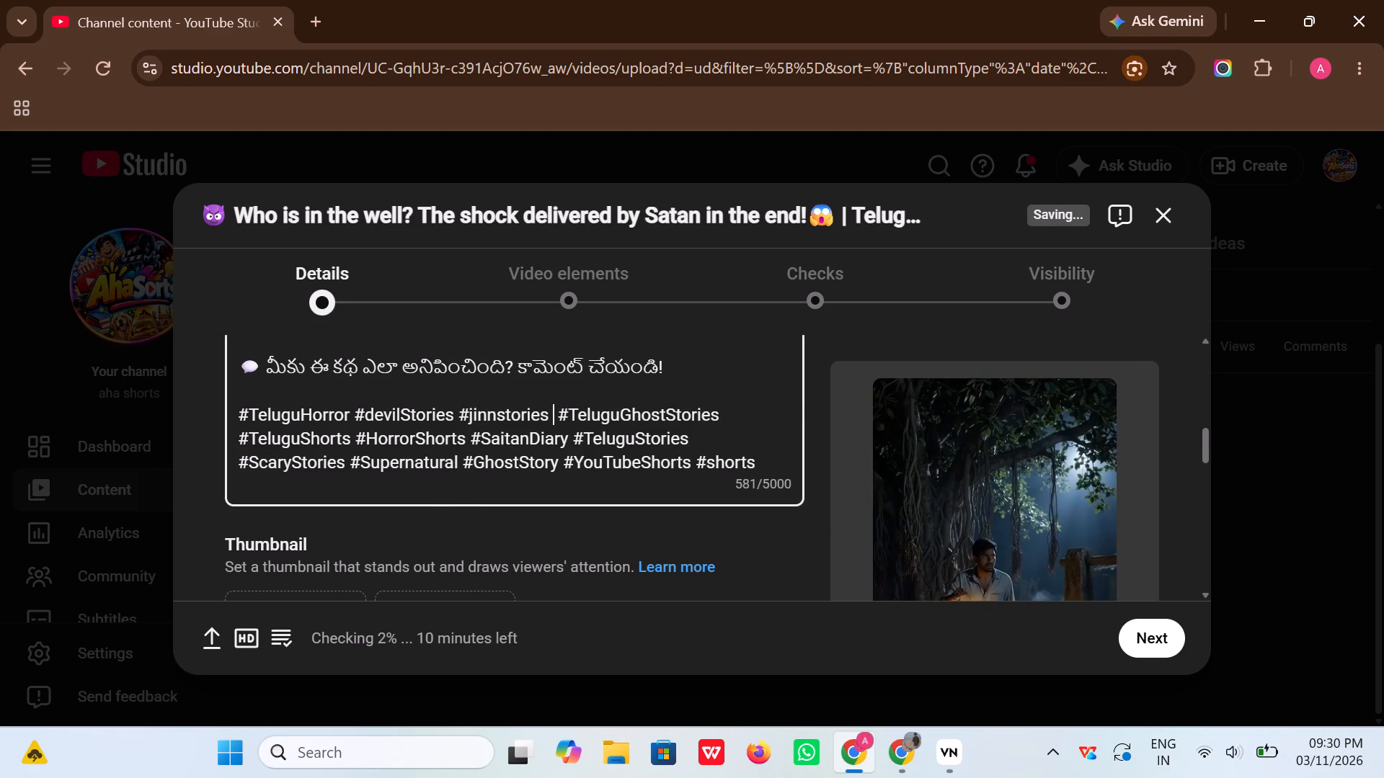
click(582, 417)
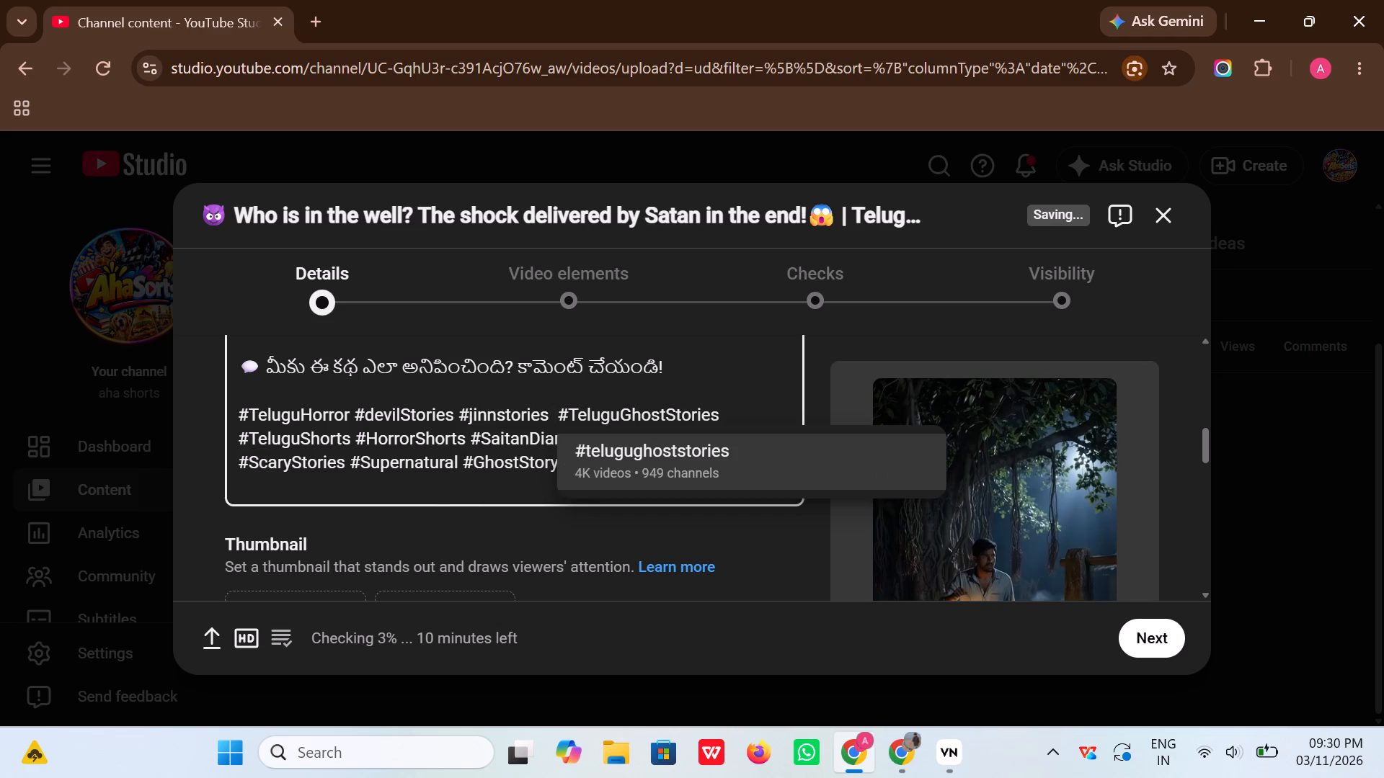
key(Return)
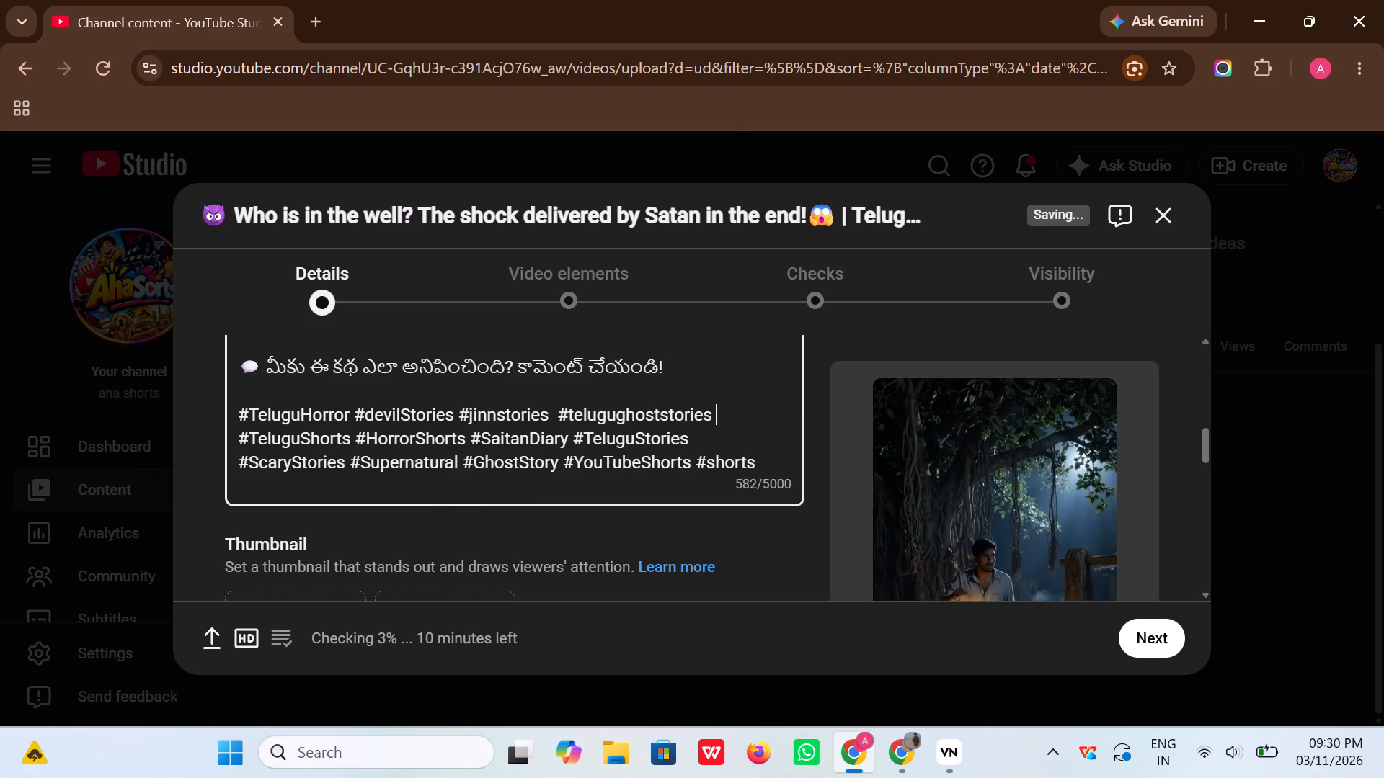
click(260, 442)
key(Return)
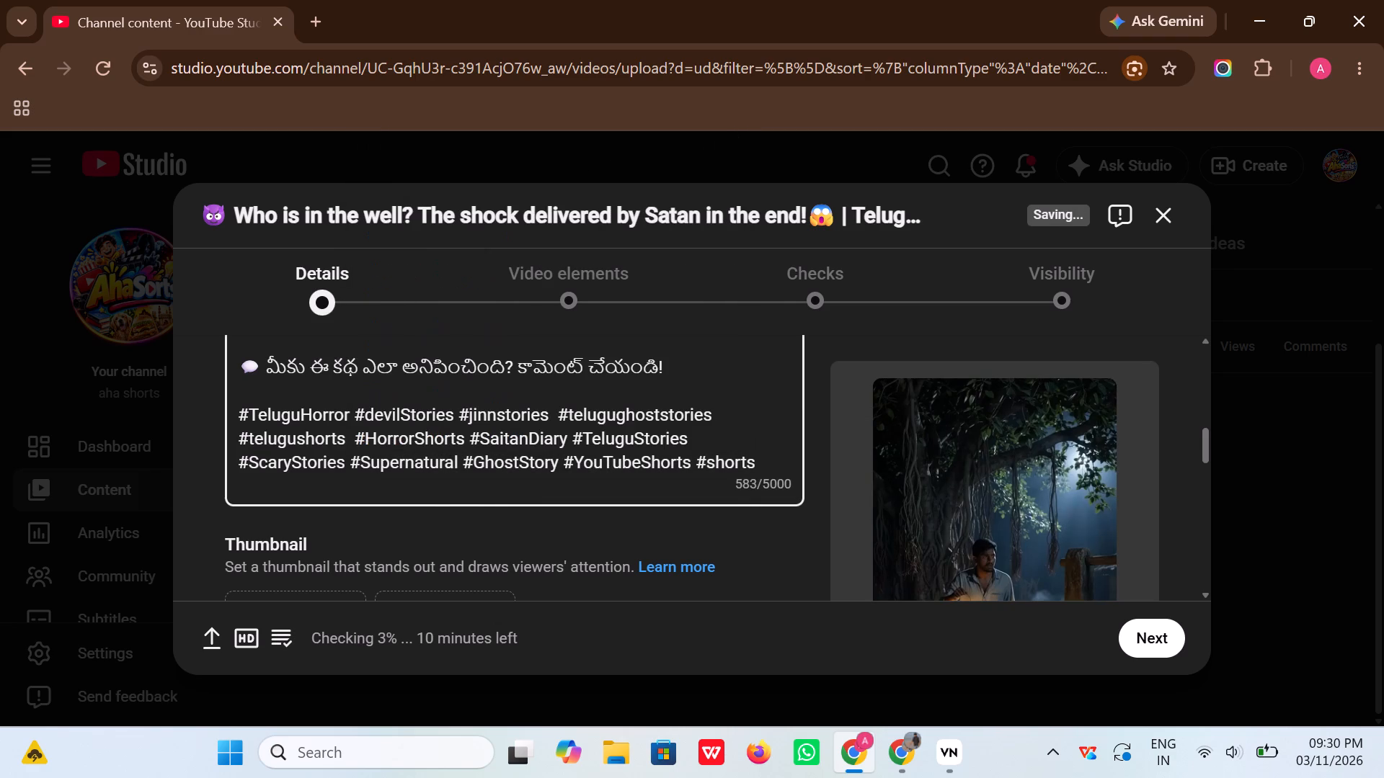
click(257, 408)
key(Return)
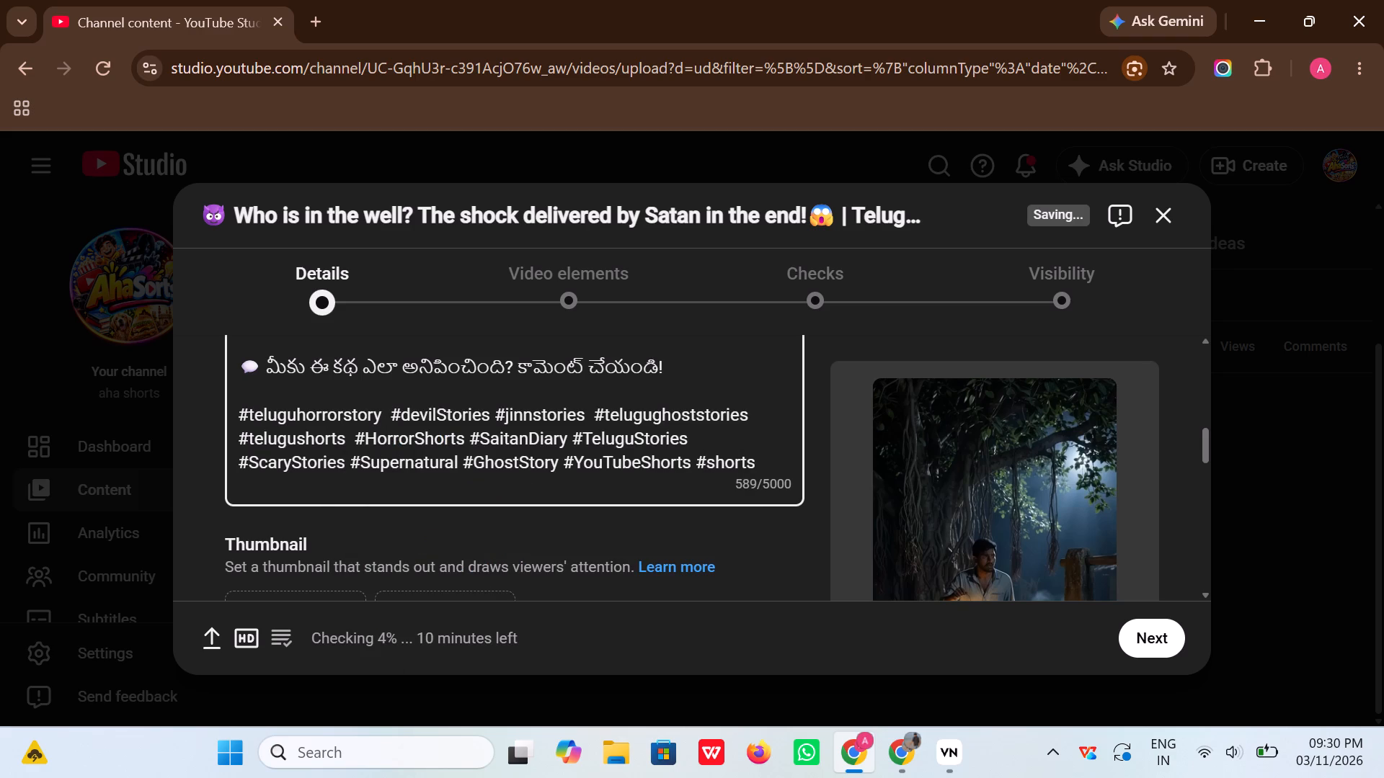
click(382, 438)
key(Return)
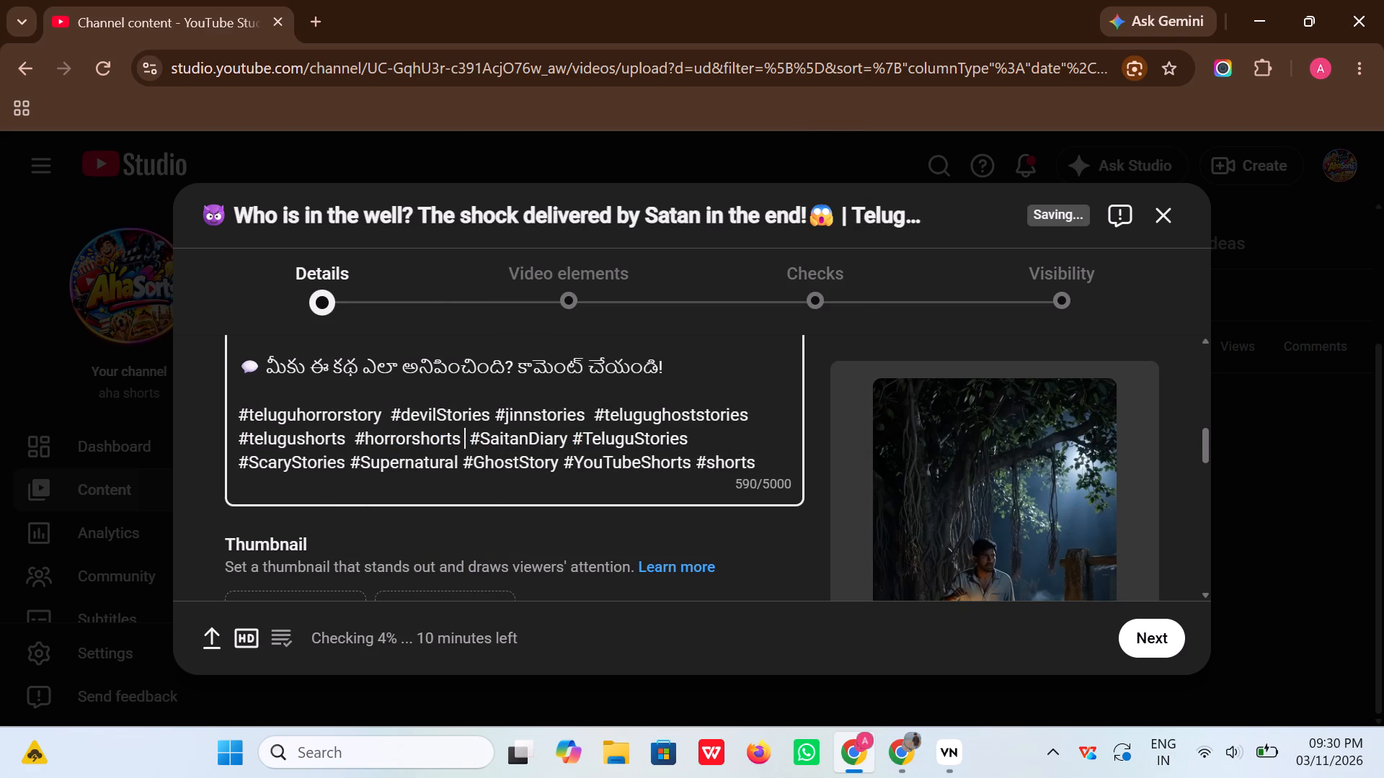
Delete the #SaitanDiary hashtag from the description.
click(492, 439)
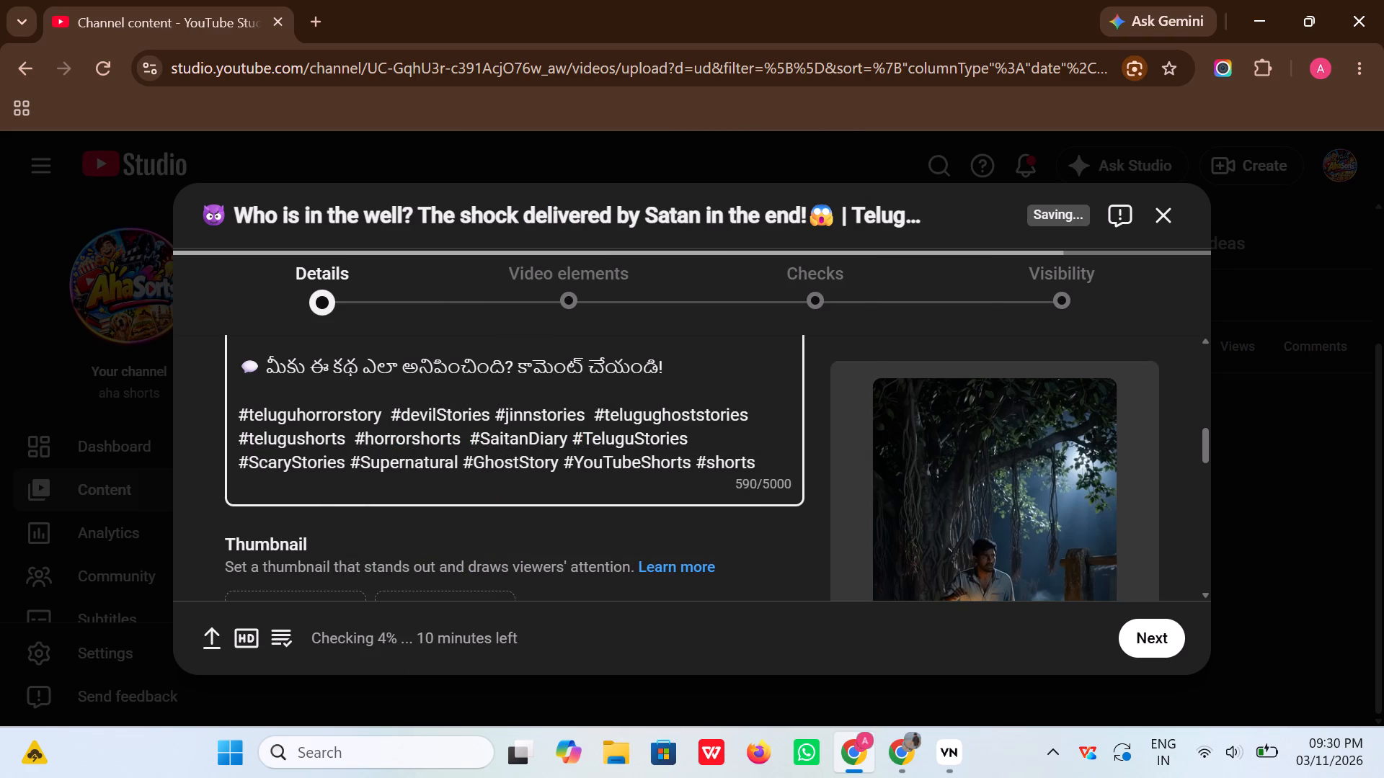
key(Return)
key(BackSpace)
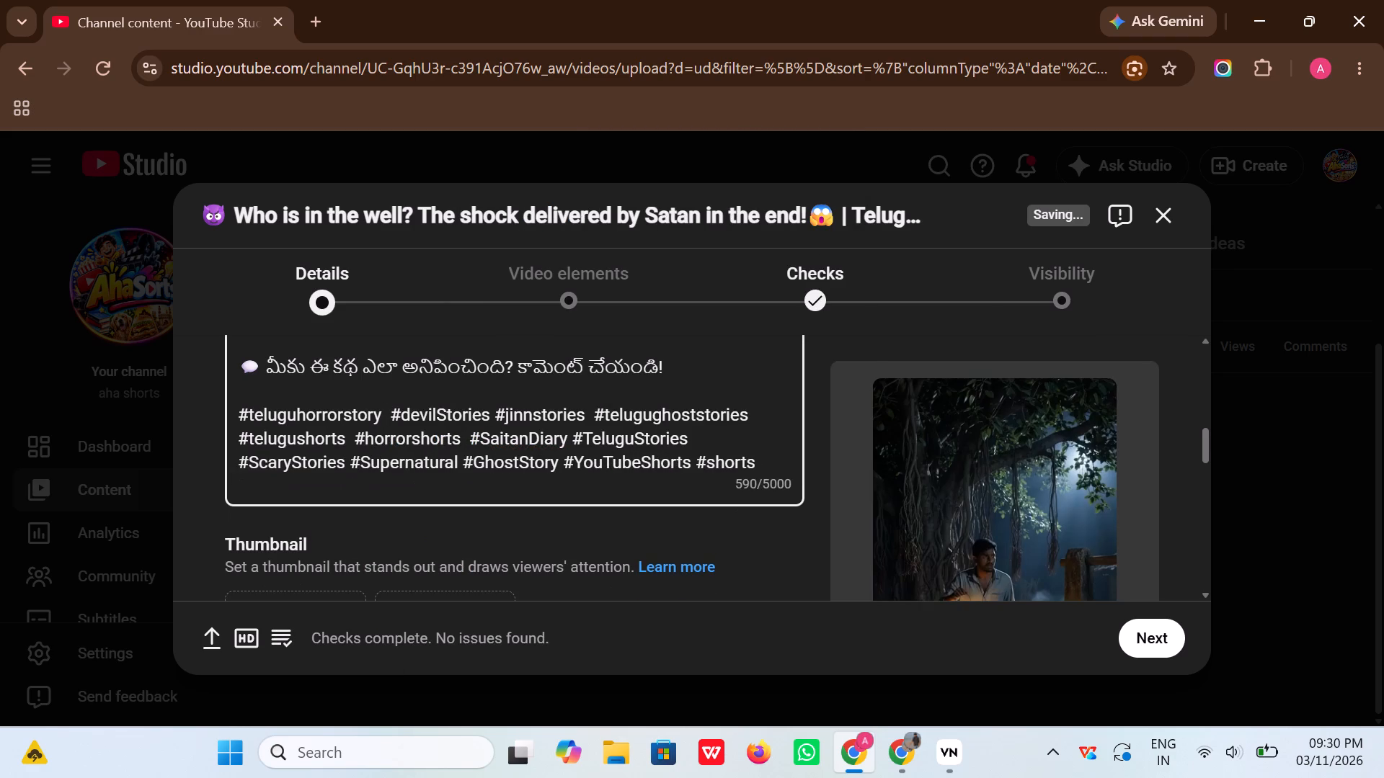
key(Right)
key(Right)
key(Right)
key(Right)
key(Right)
key(Right)
key(Right)
key(Right)
key(Right)
key(Right)
key(BackSpace)
key(BackSpace)
key(BackSpace)
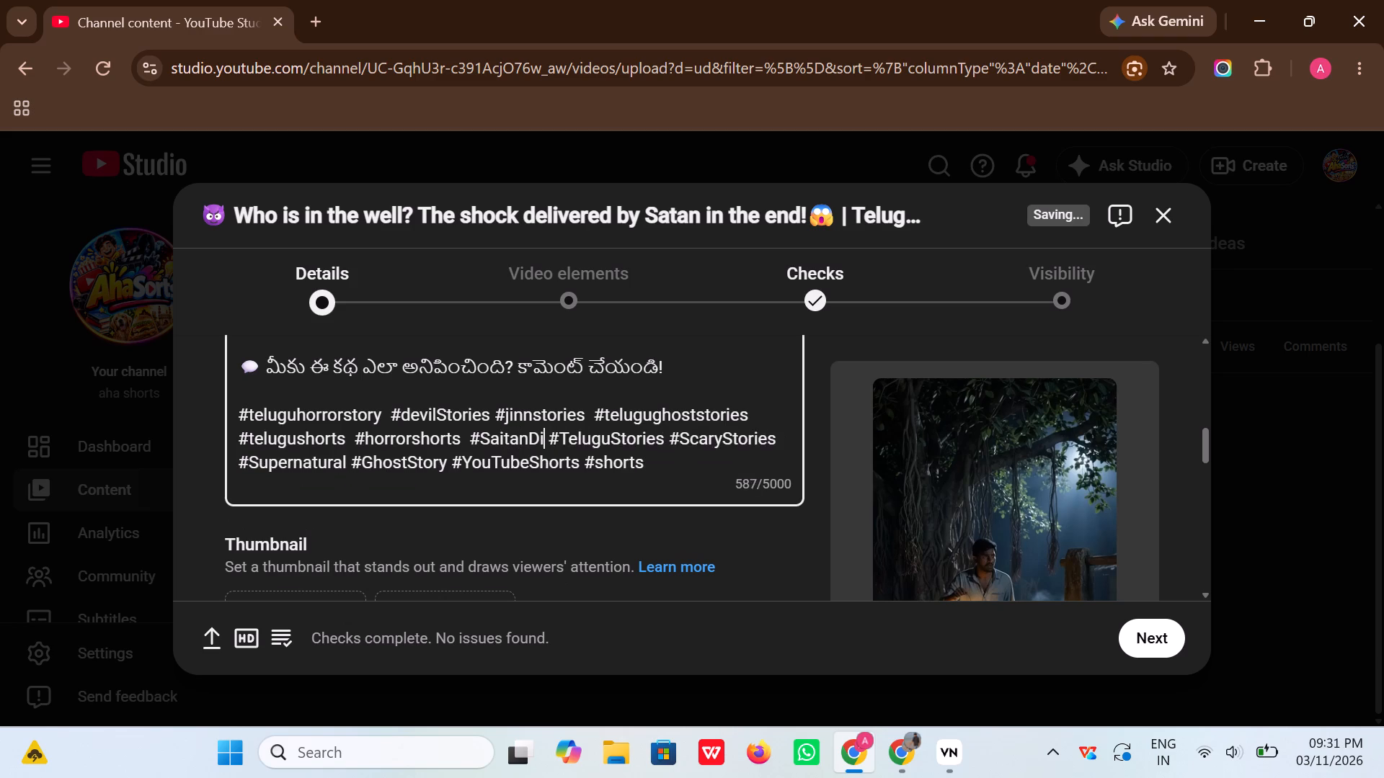
key(BackSpace)
key(BackSpace)
key(BackSpace)
key(BackSpace)
key(BackSpace)
key(BackSpace)
key(BackSpace)
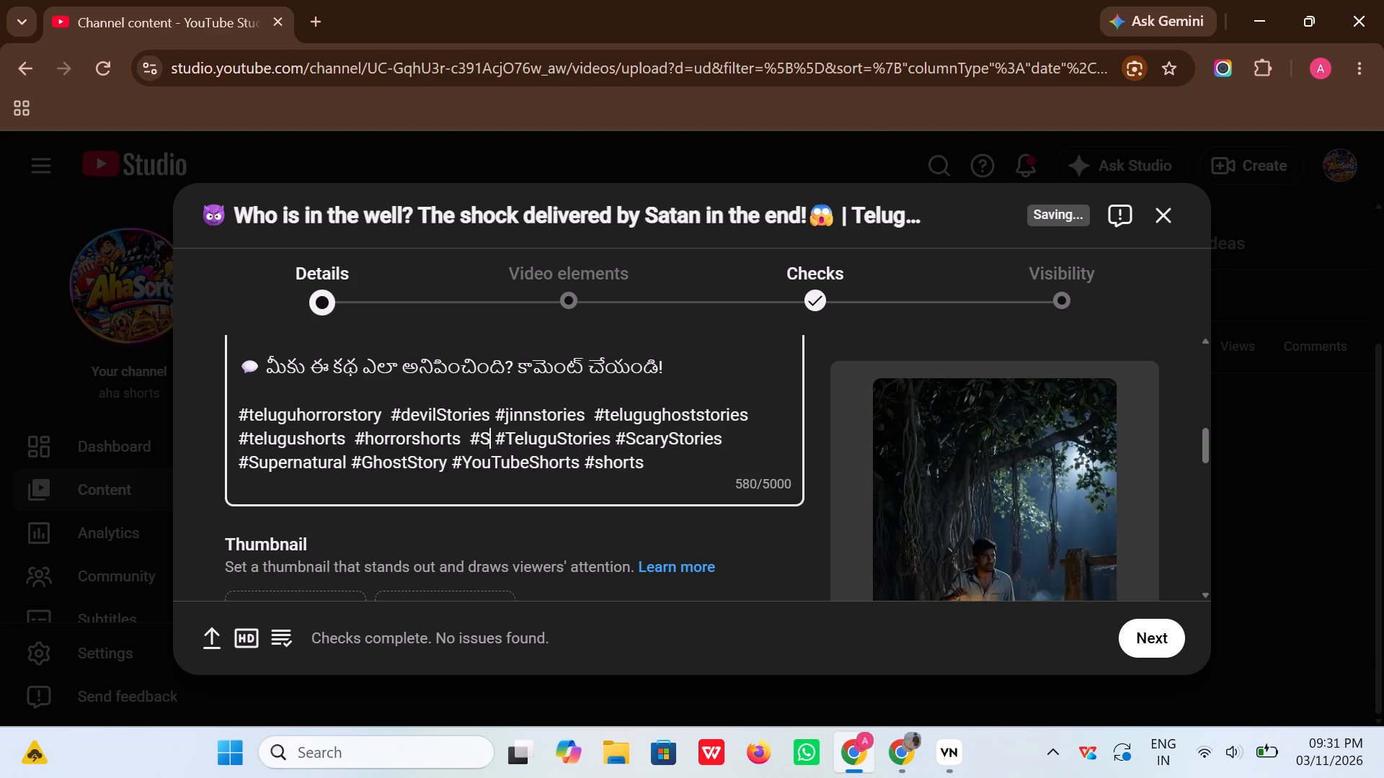
key(BackSpace)
key(BackSpace)
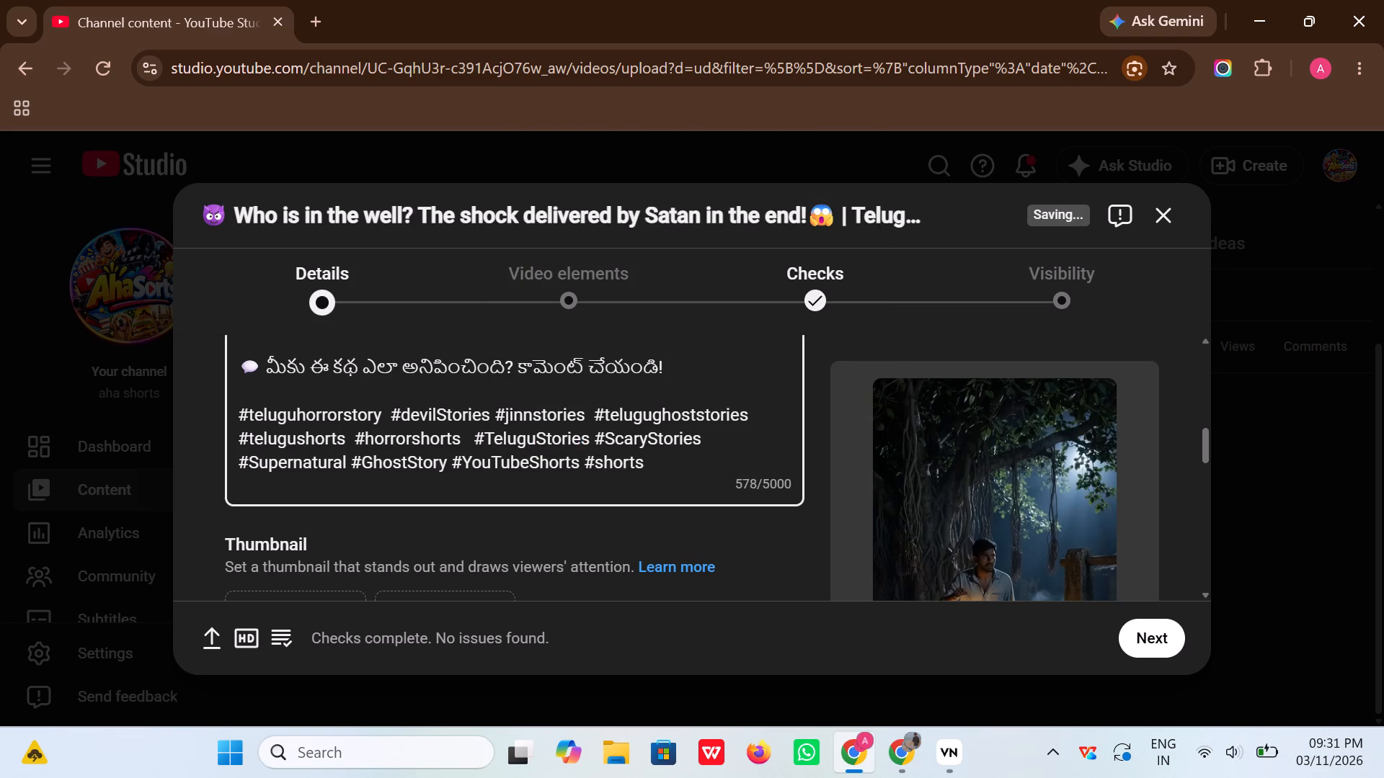
Replace the description's remaining capitalised hashtags with the suggested #telugustories, #scarystories, #supernatural, #ghoststory and #youtubeshorts.
click(496, 434)
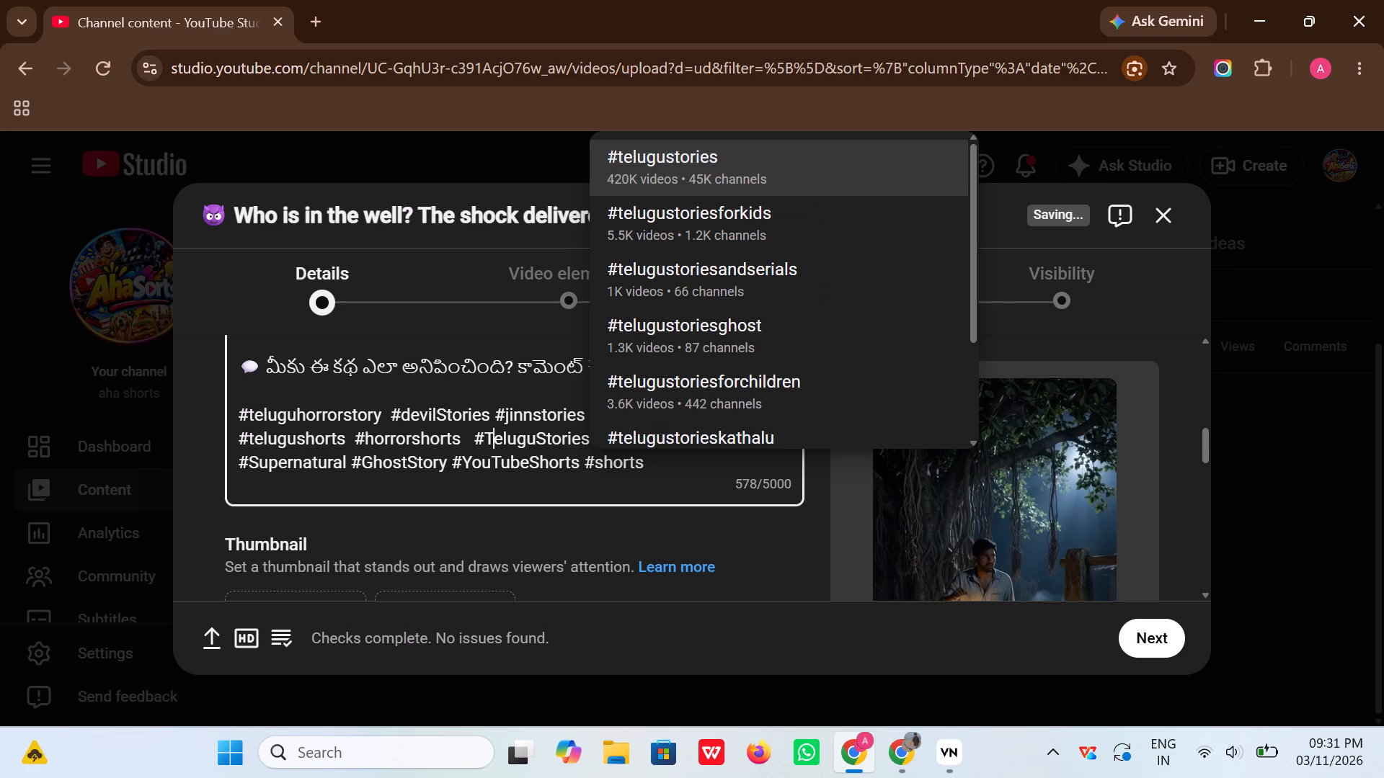
key(Return)
click(610, 432)
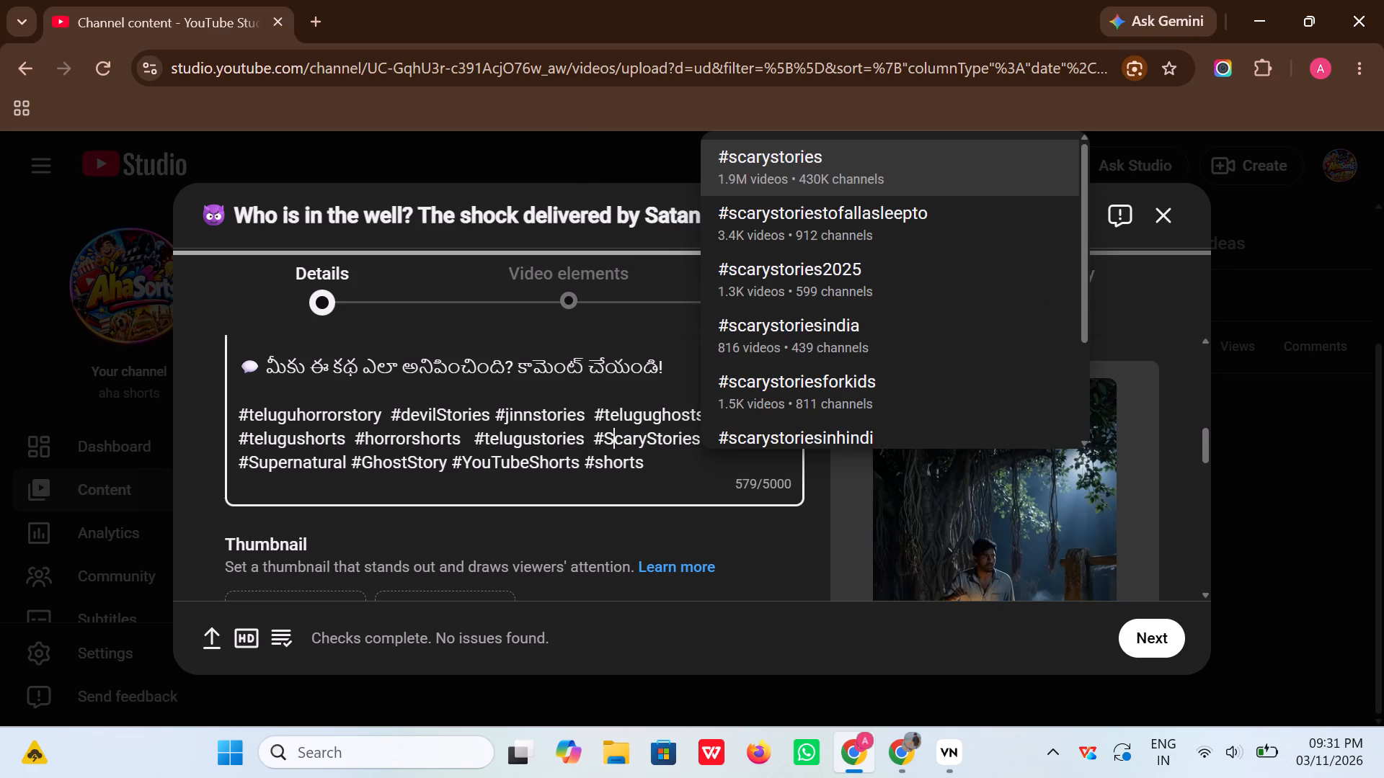
key(Return)
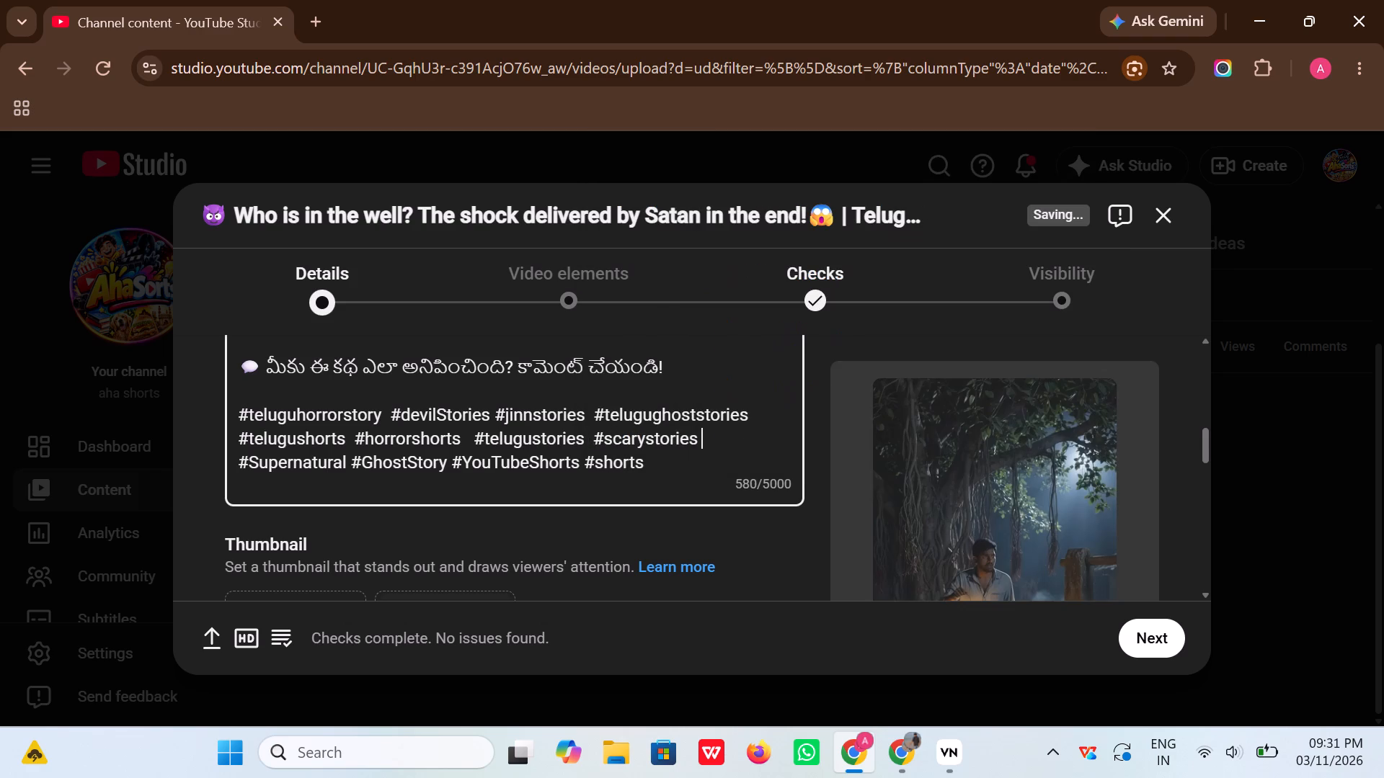
click(254, 460)
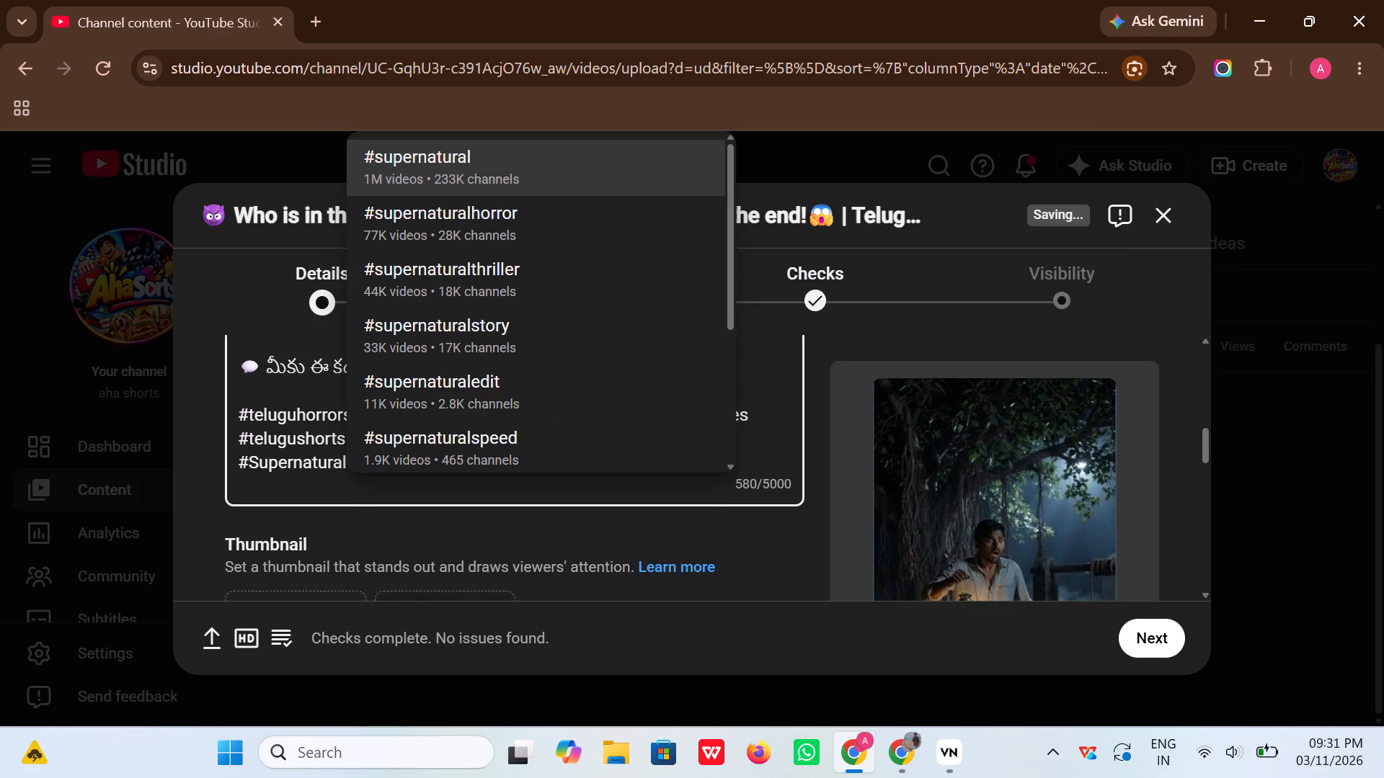
key(Return)
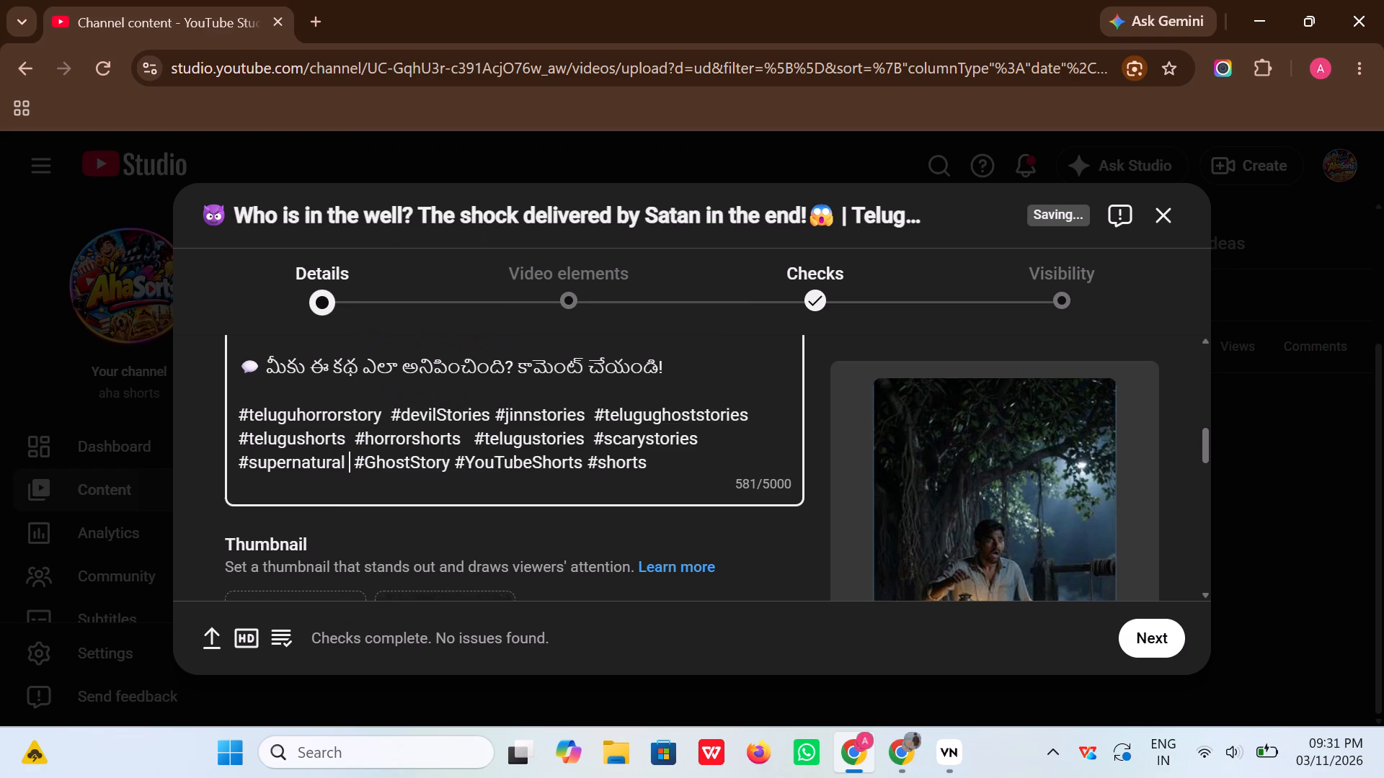
click(373, 462)
key(Return)
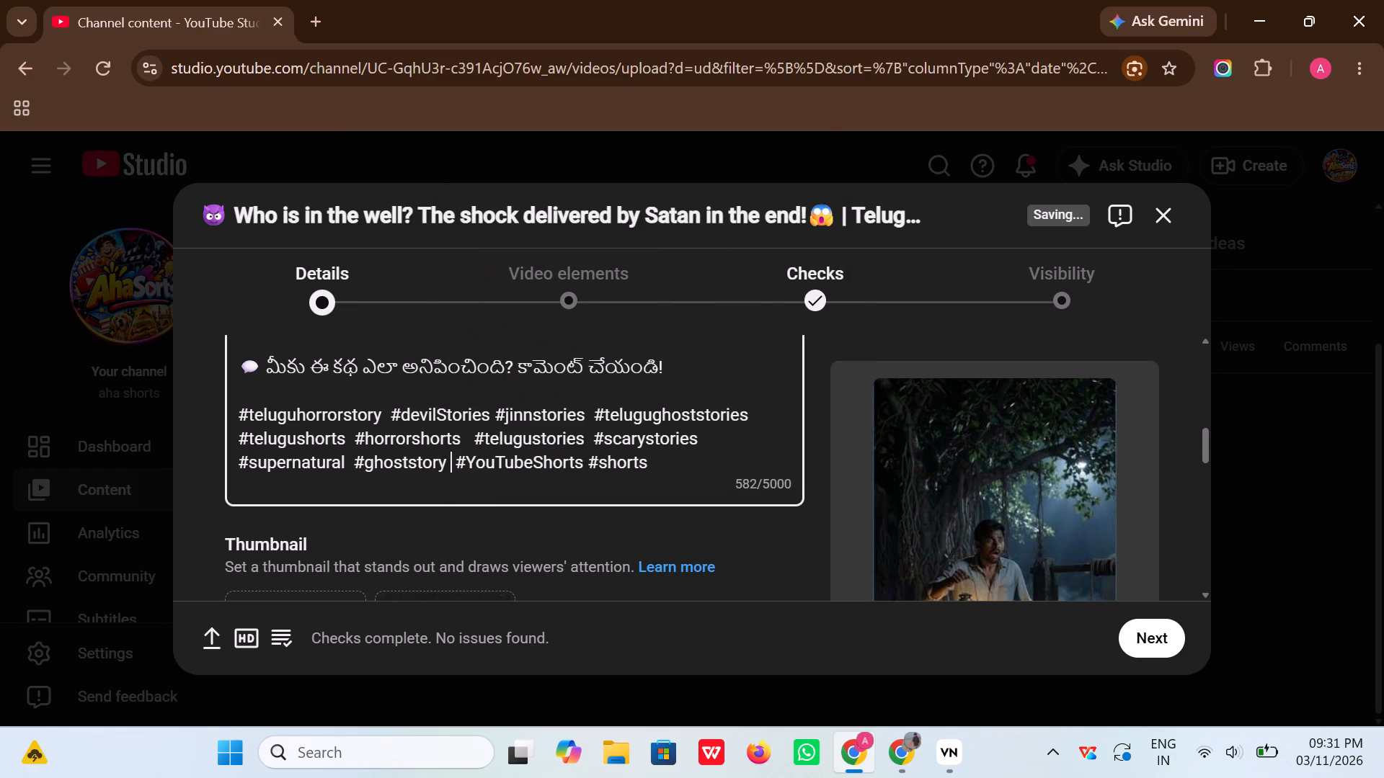
click(471, 462)
key(Return)
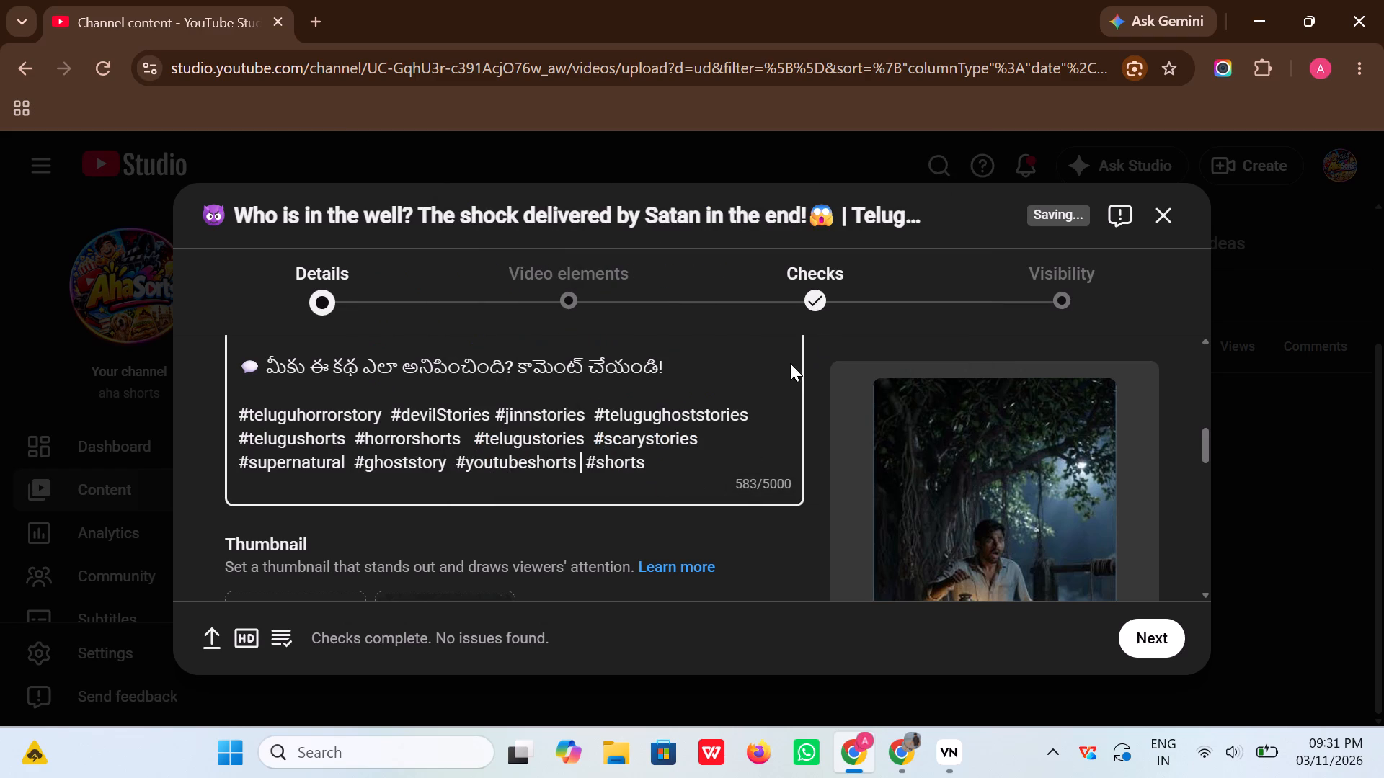
Set the thumbnail to the video frame showing the close-up of the frightened man's face.
scroll(713, 425, down, 4)
scroll(713, 425, up, 2)
click(458, 428)
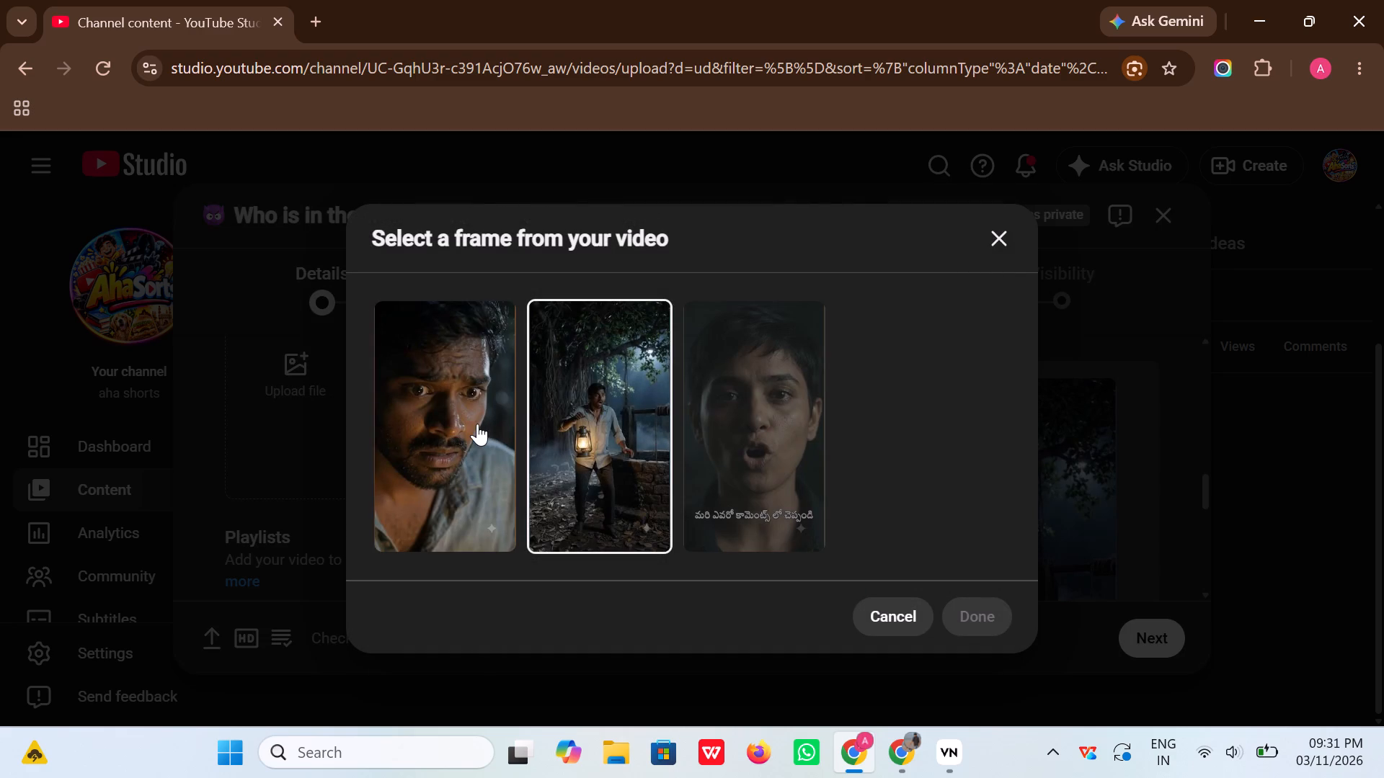
click(477, 424)
click(638, 462)
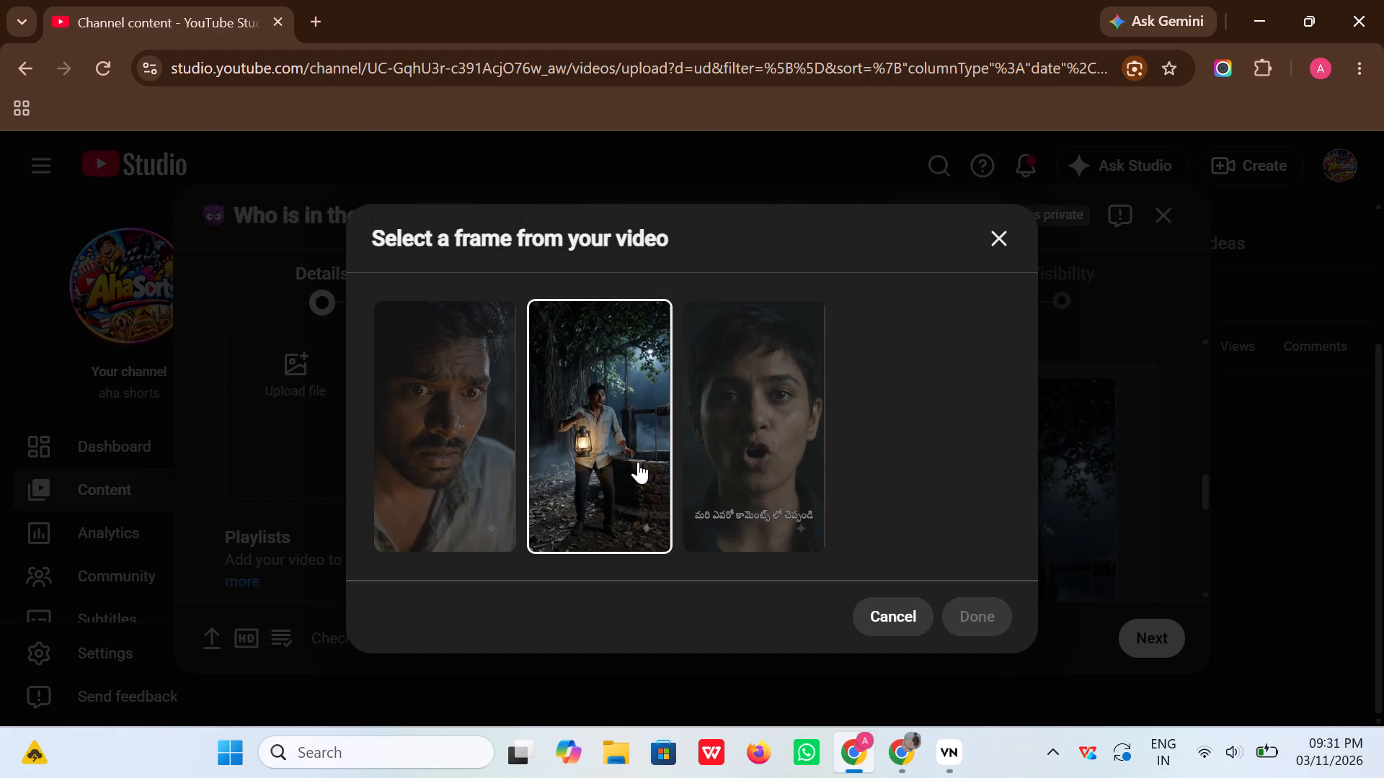
click(492, 426)
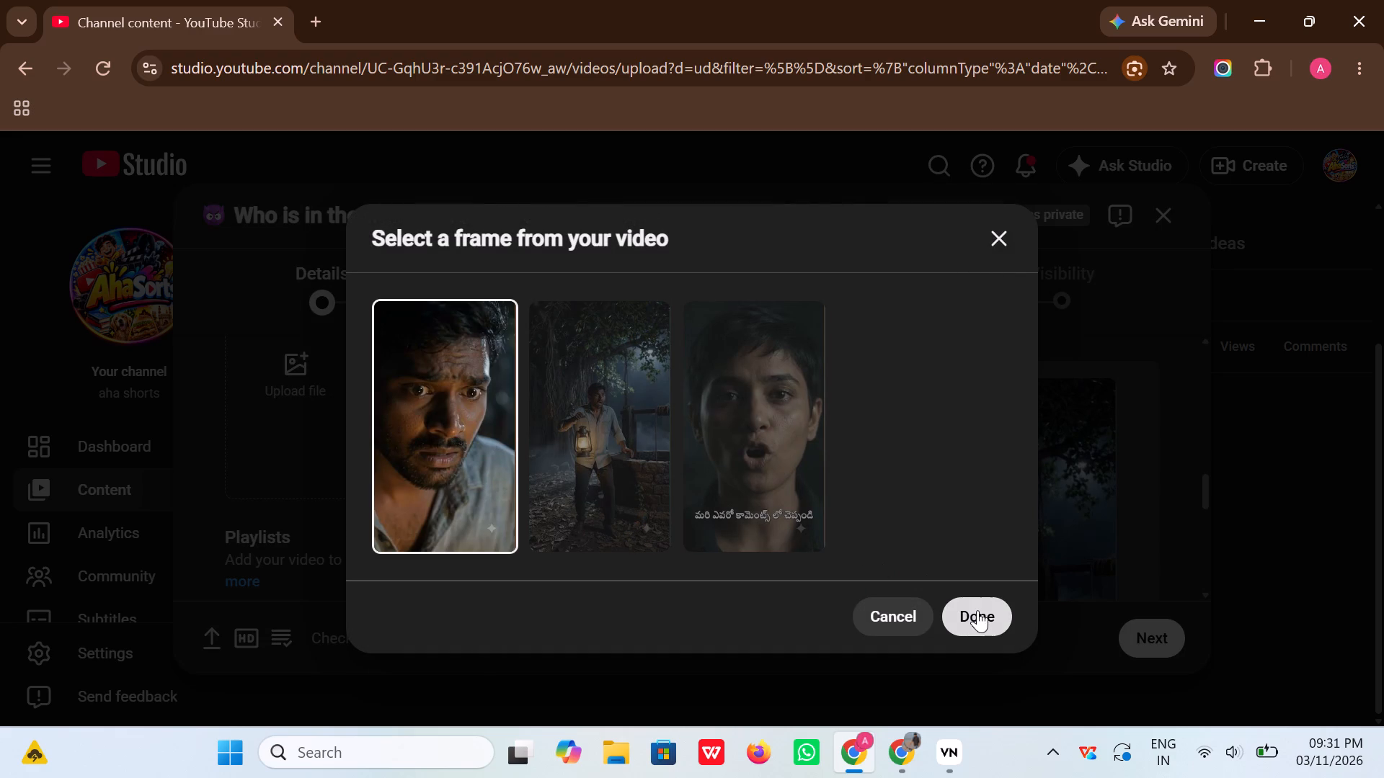
click(977, 610)
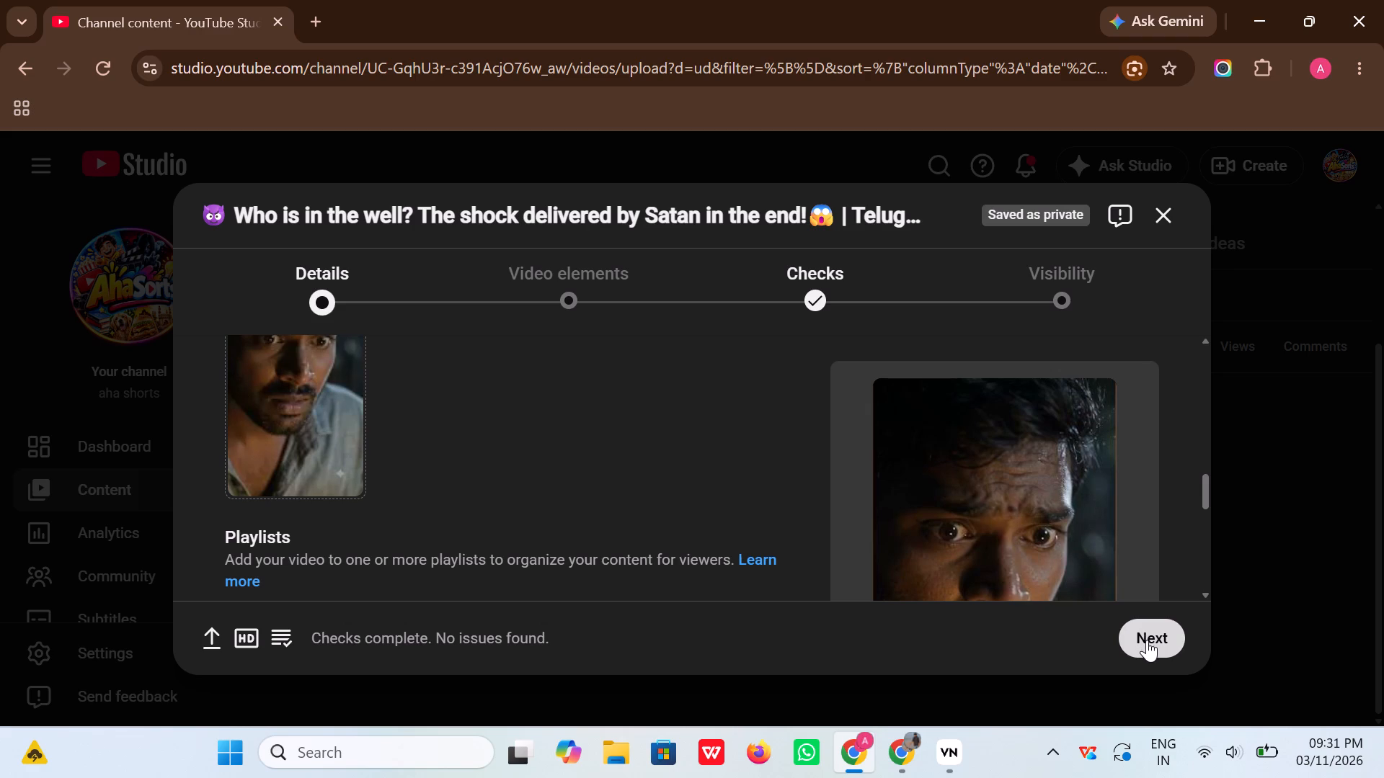
Declare the video as not made for kids and proceed to the video elements stage.
click(1148, 645)
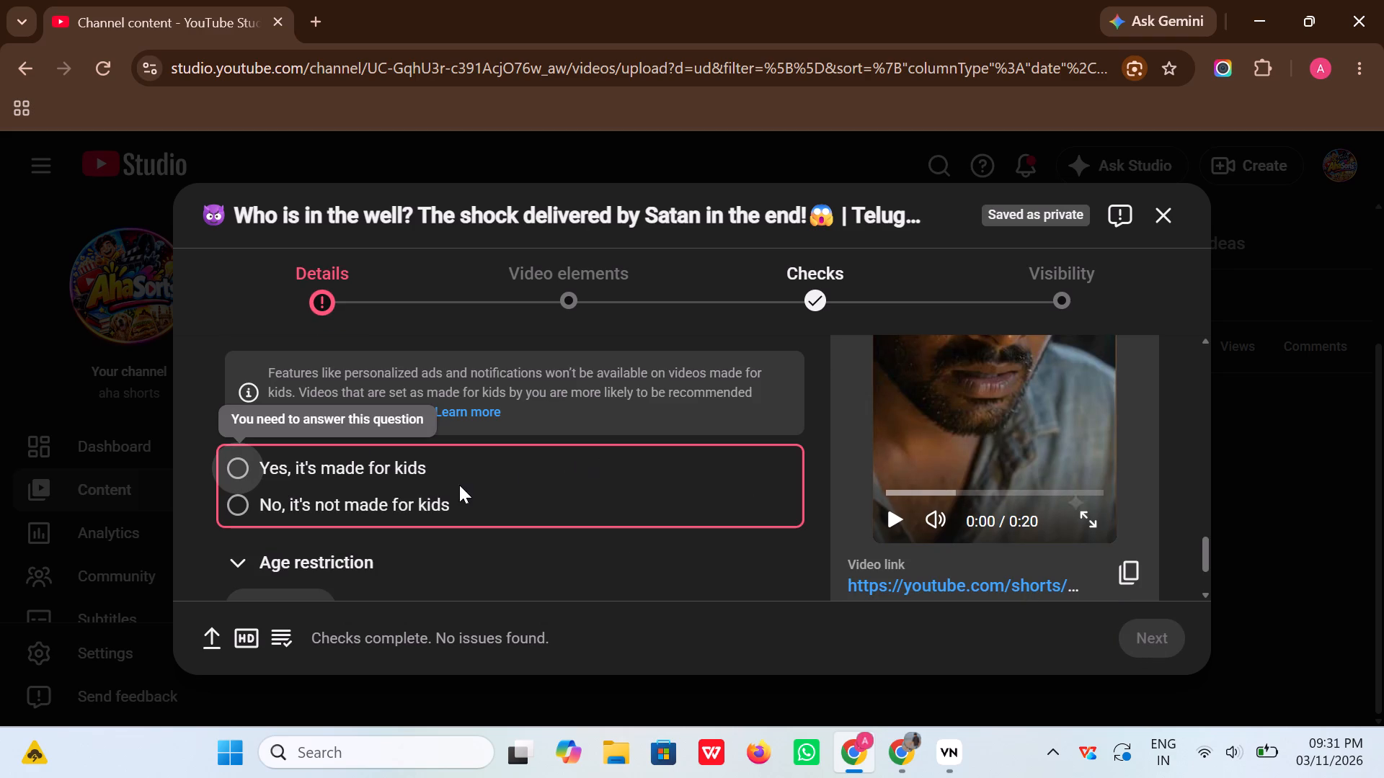
click(249, 500)
scroll(538, 483, down, 3)
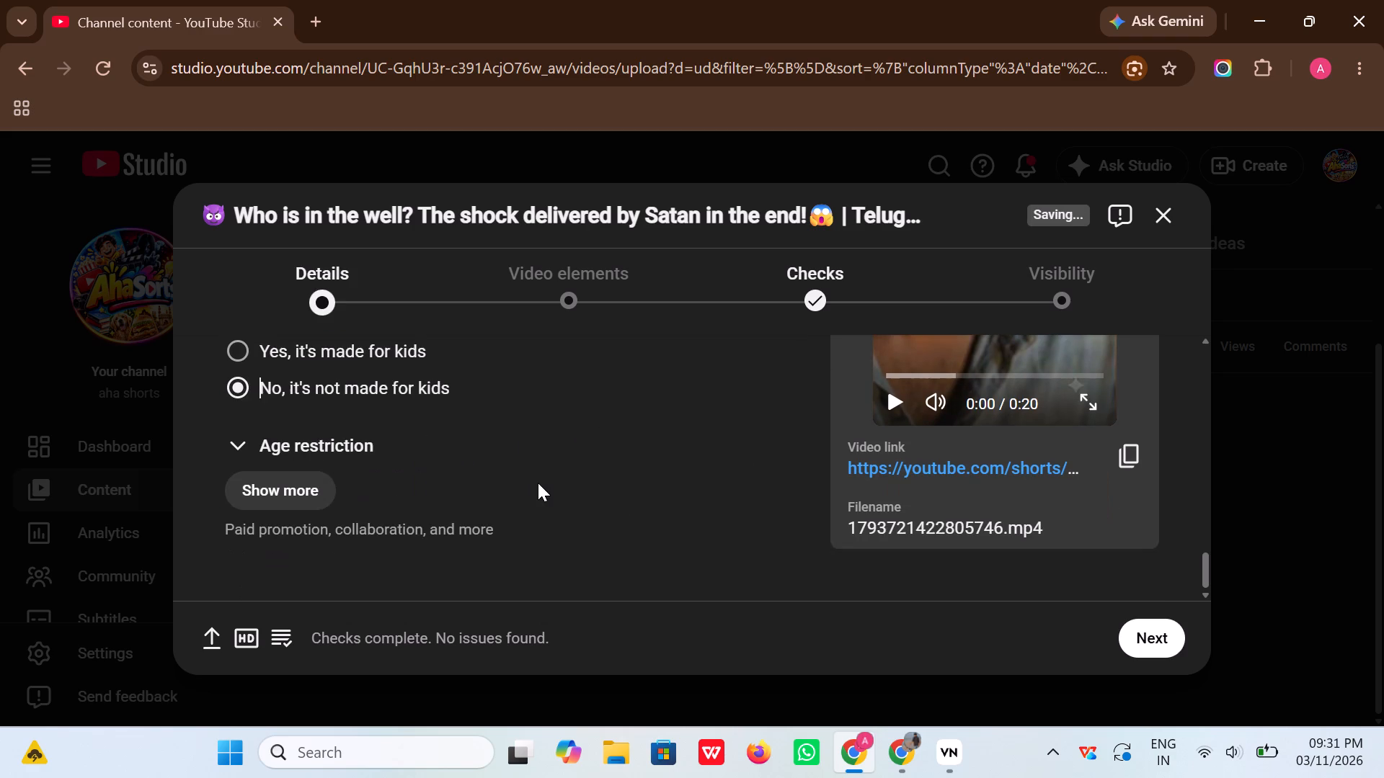
click(1141, 630)
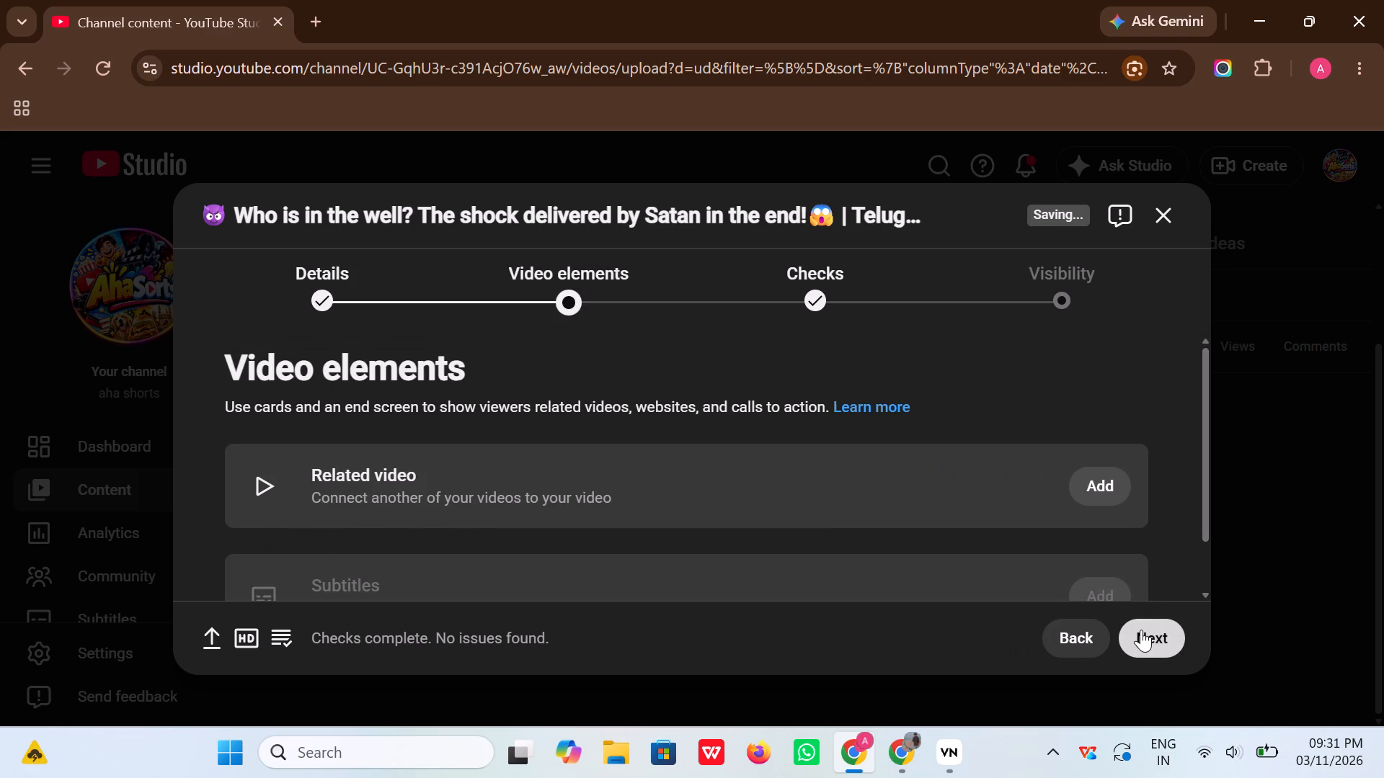
Skip the video elements and checks, publish the short with Public visibility, and dismiss the published-video dialog.
scroll(804, 477, down, 5)
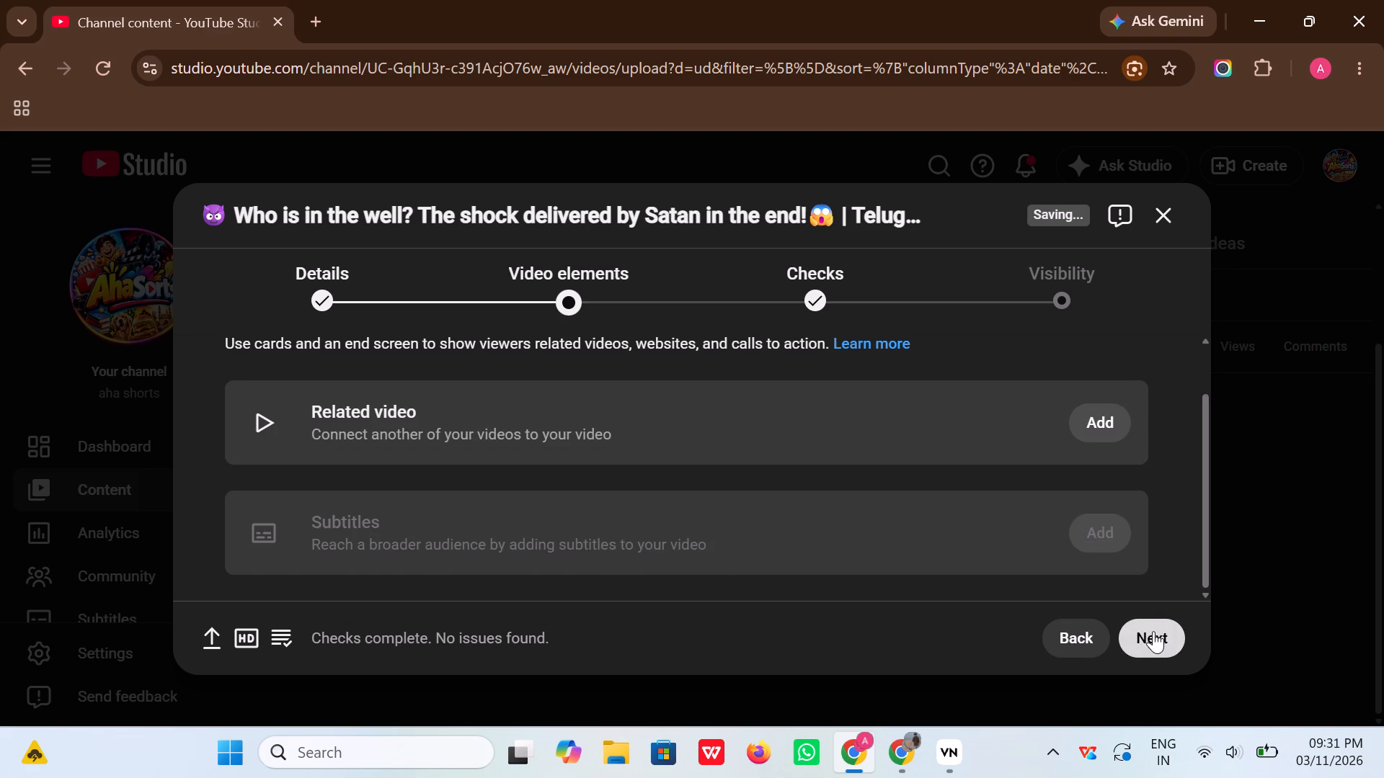
click(1153, 631)
click(1153, 631)
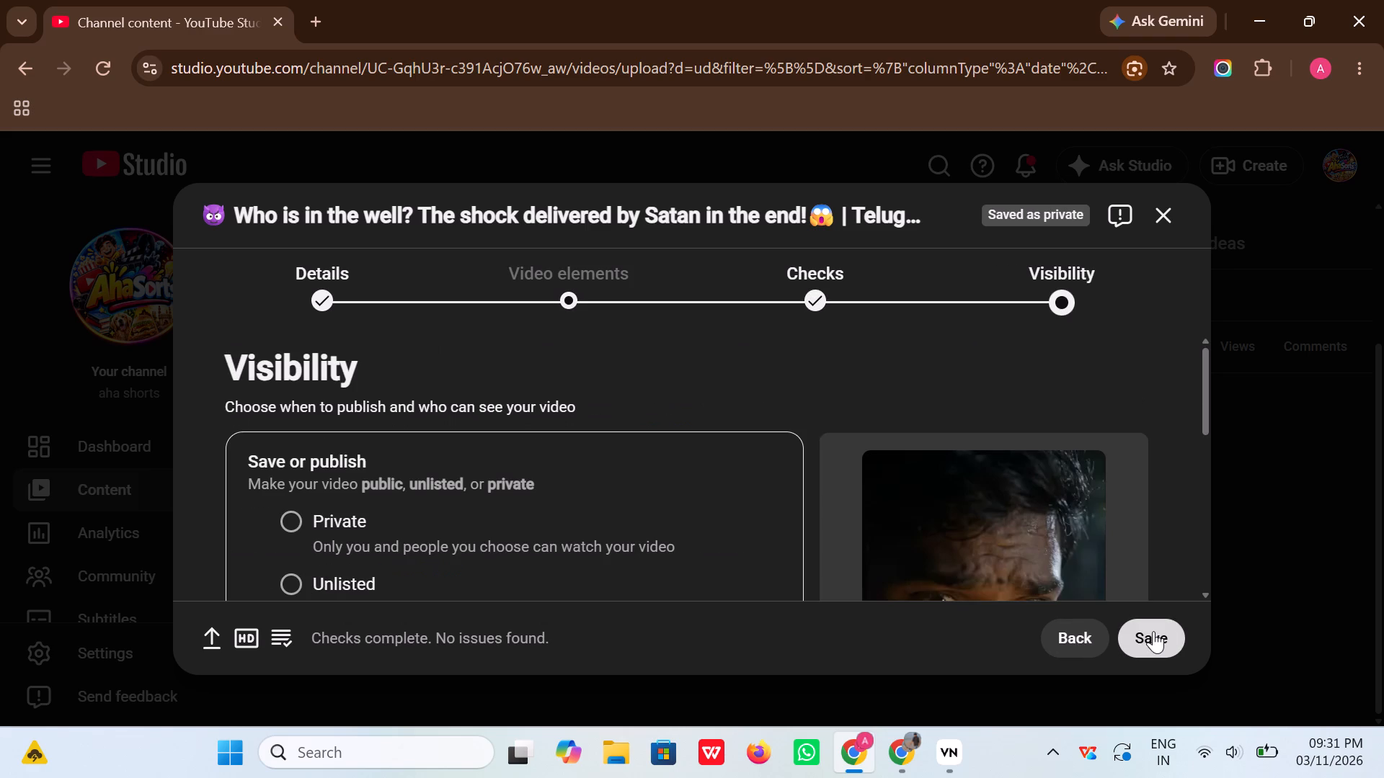
scroll(345, 506, down, 1)
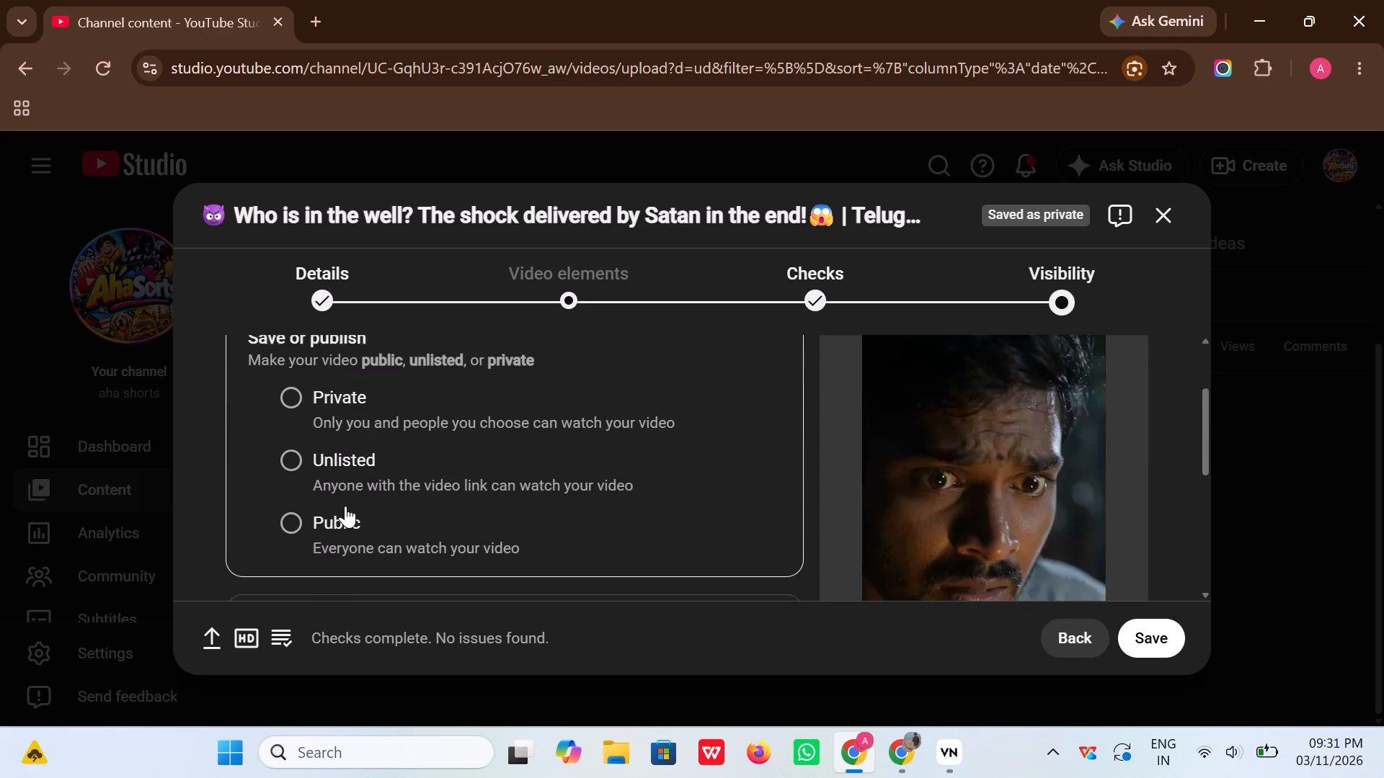
scroll(345, 506, down, 1)
click(298, 497)
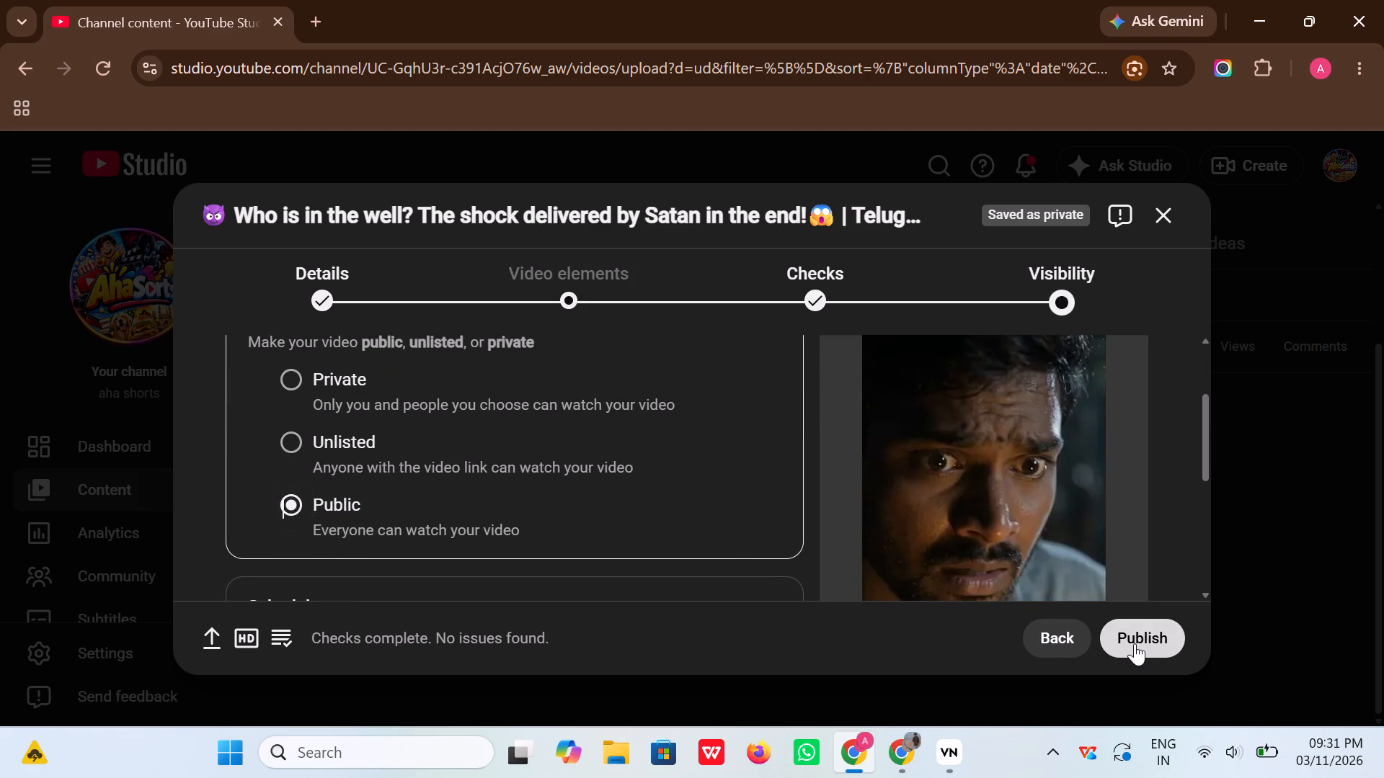
click(1135, 643)
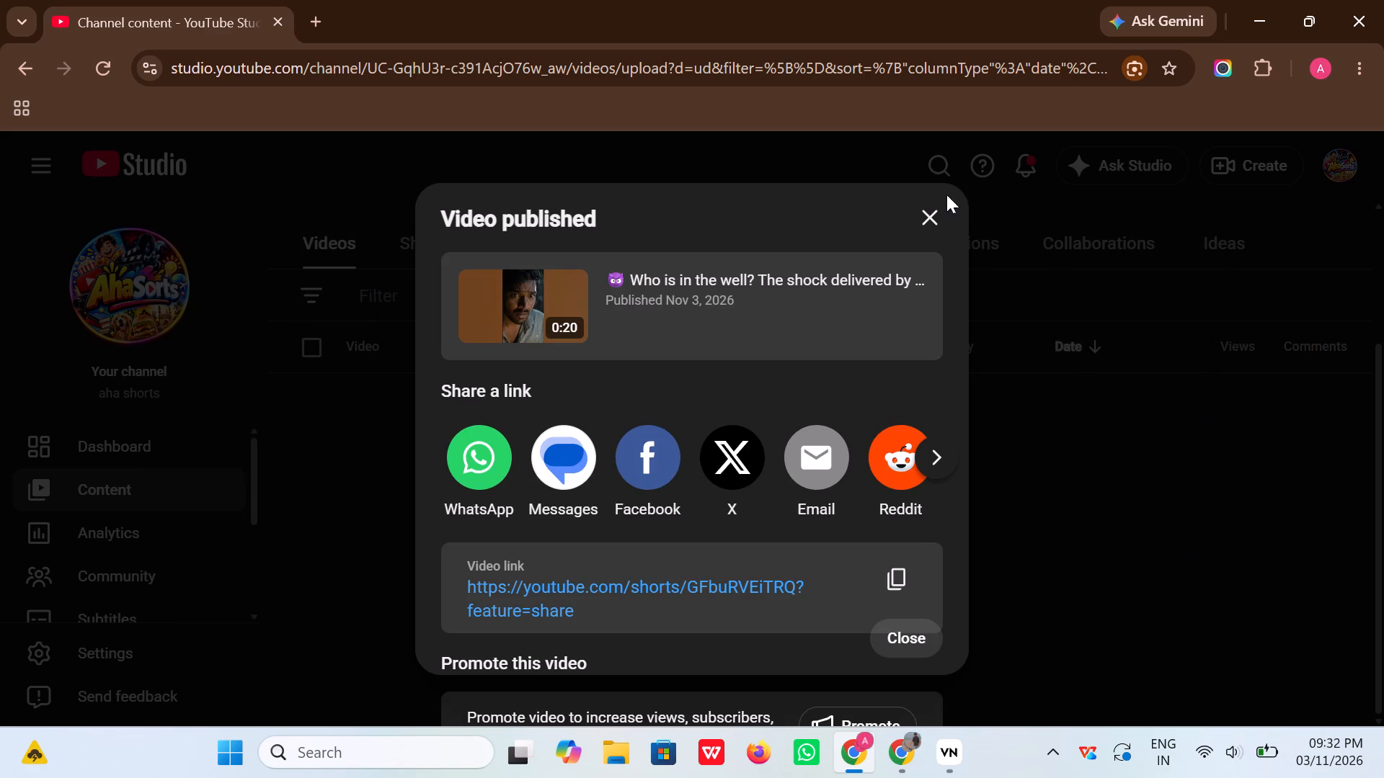
click(939, 217)
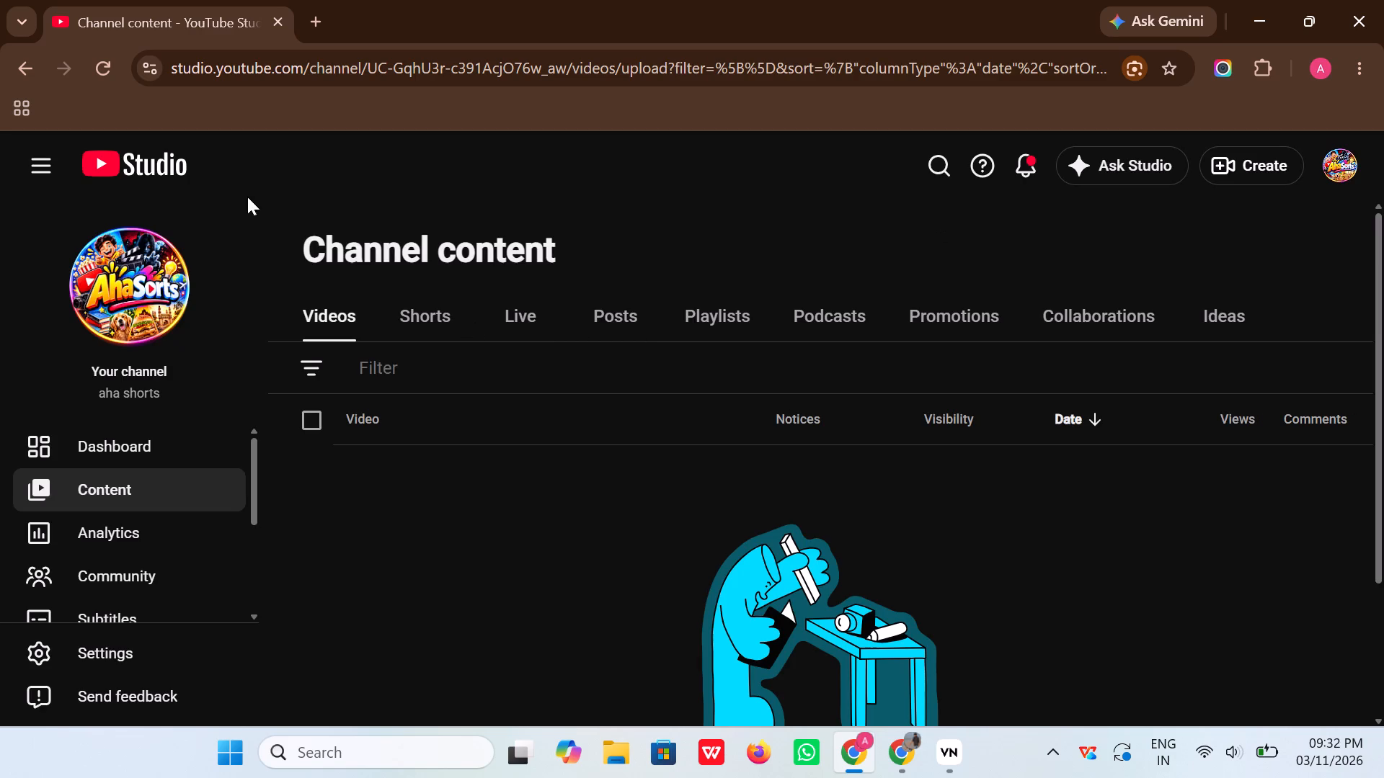
Show the channel's Shorts list to check the newly published video.
click(418, 332)
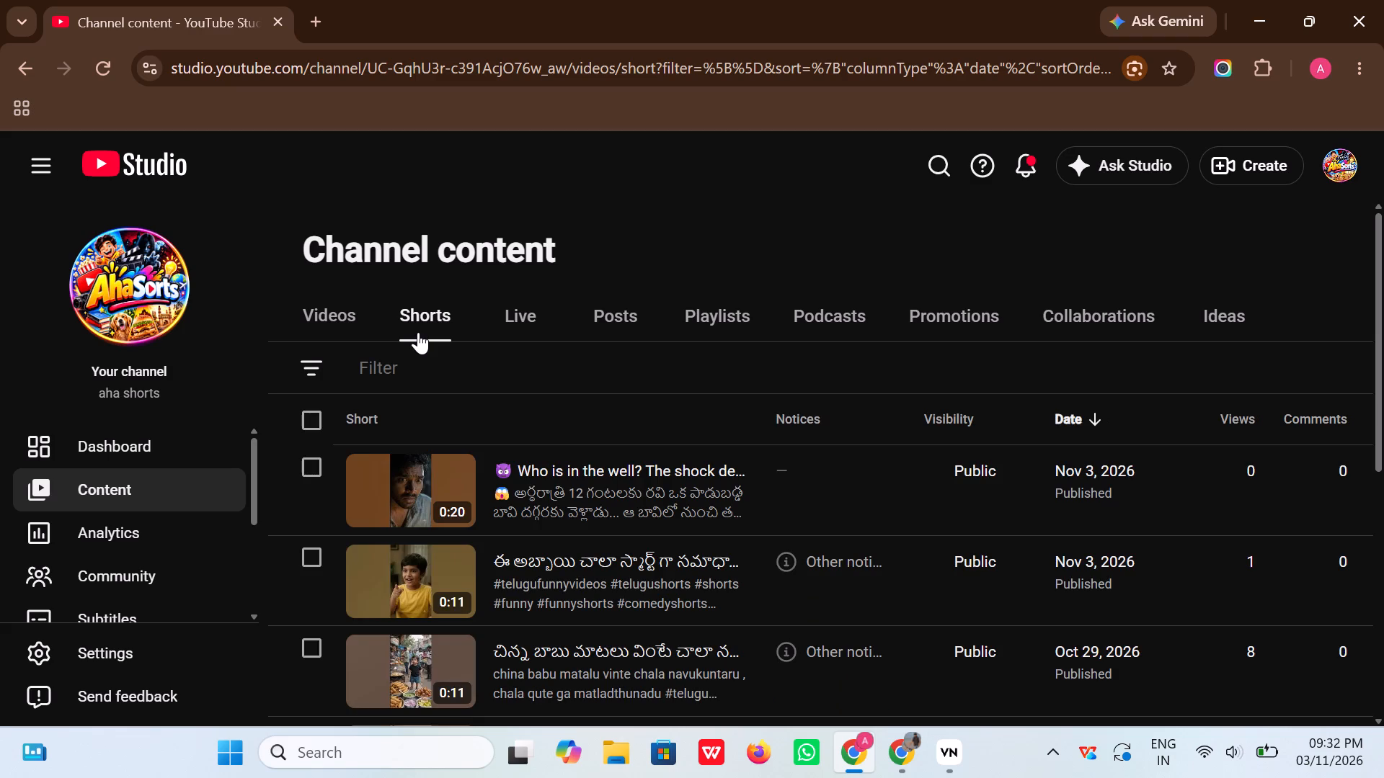
click(418, 332)
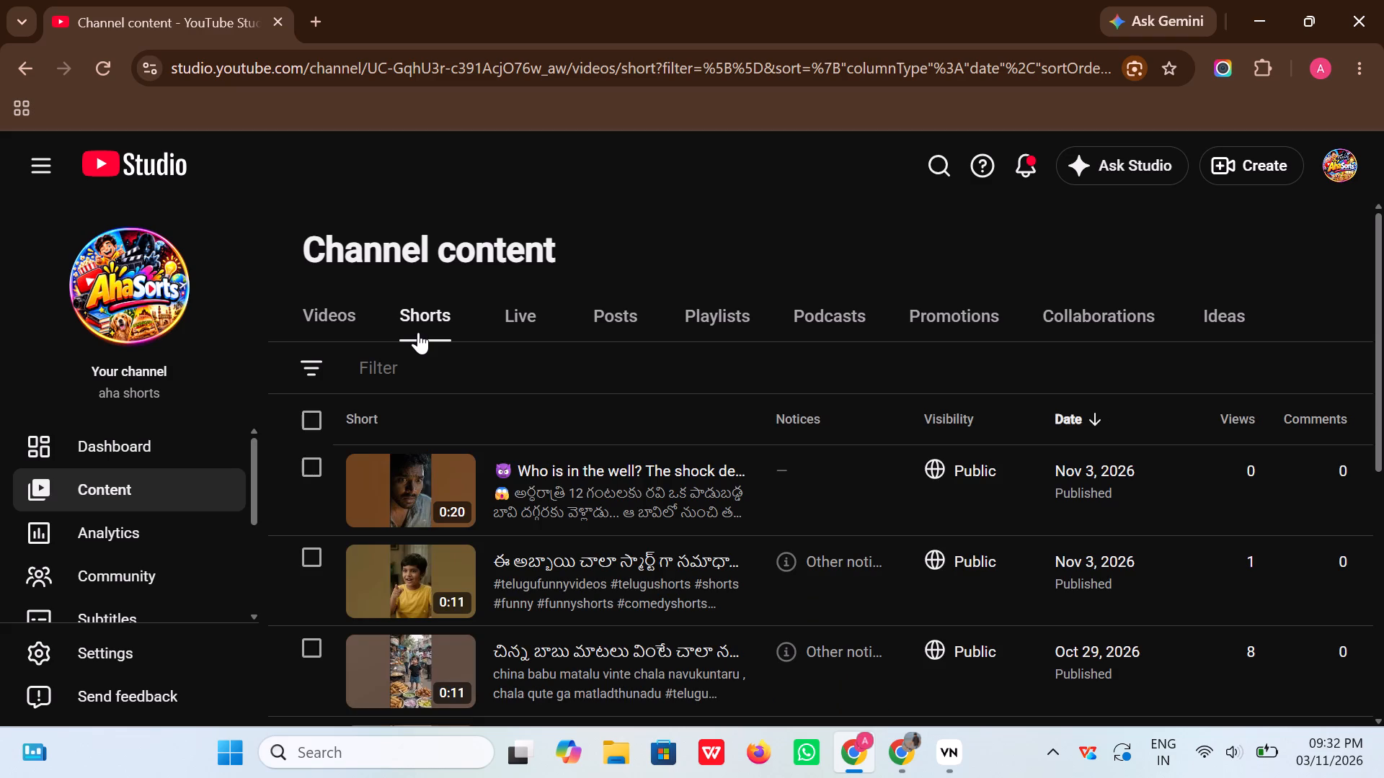